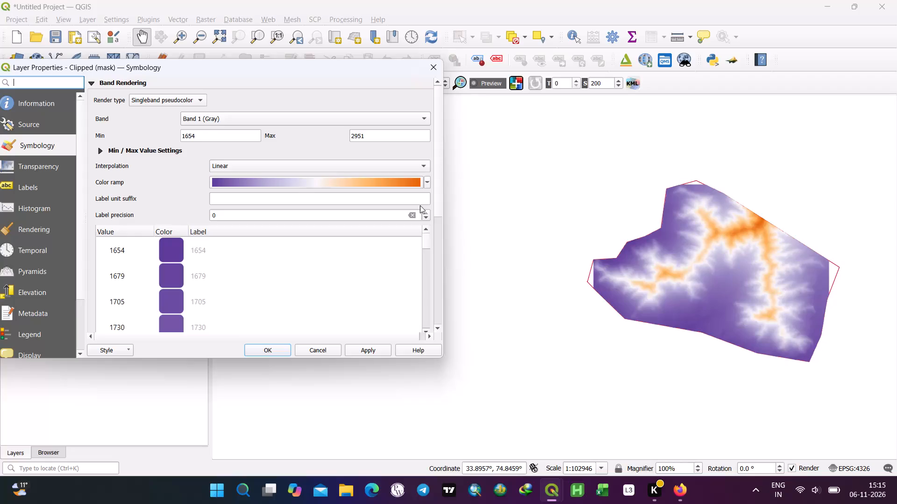
Open the Clipped (mask) layer's color ramp for editing and move its light orange stop to about 81.5 %.
double_click(394, 179)
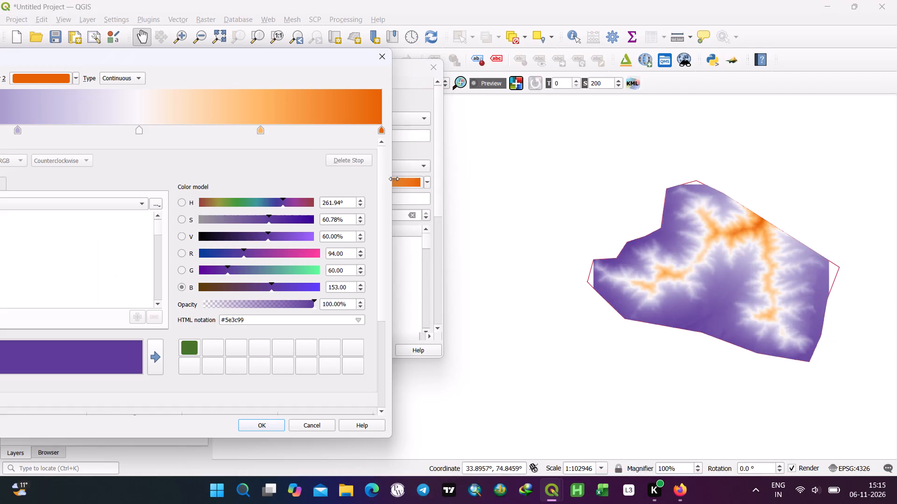
left_click_drag(263, 131, 302, 131)
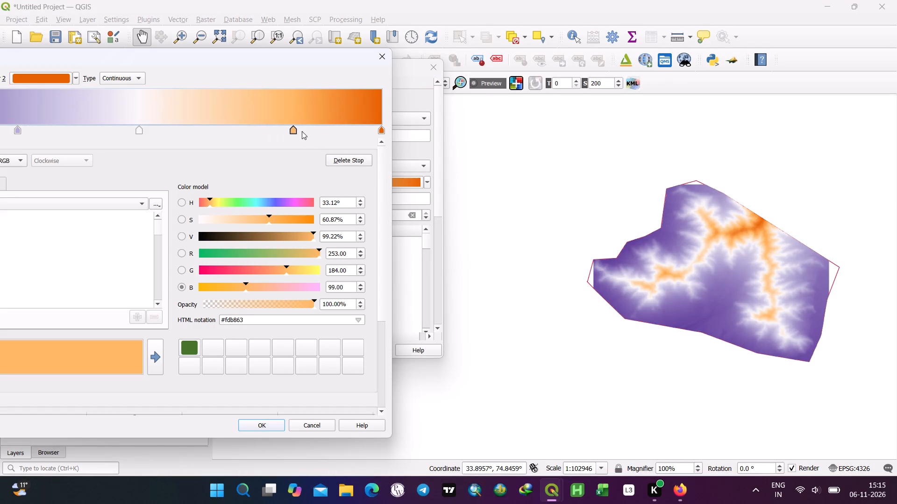
left_click_drag(302, 131, 292, 132)
Recolor the end stop of the color ramp to dark gold, #b28001.
left_click(380, 130)
left_click_drag(228, 58, 244, 57)
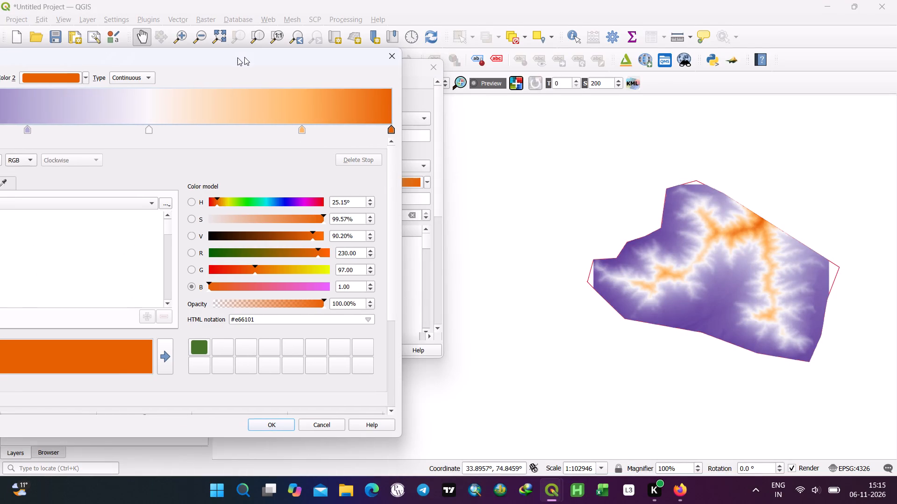
left_click_drag(244, 57, 356, 44)
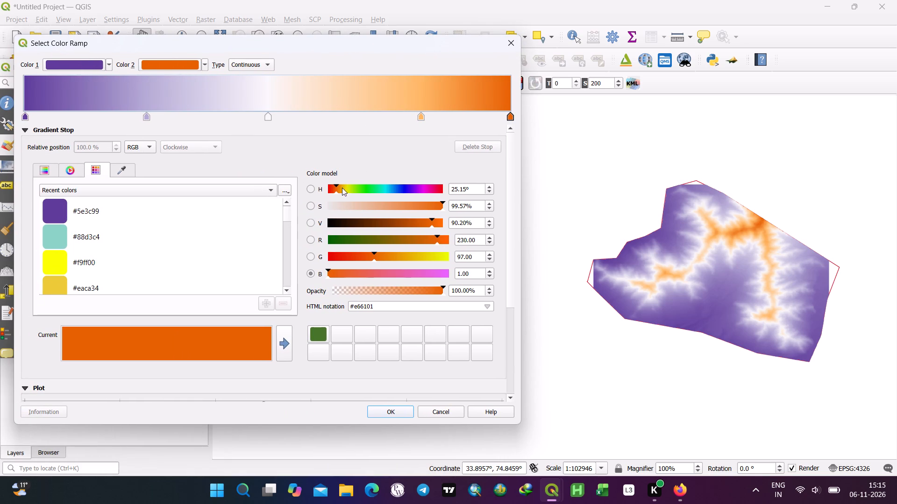
left_click_drag(336, 184, 444, 185)
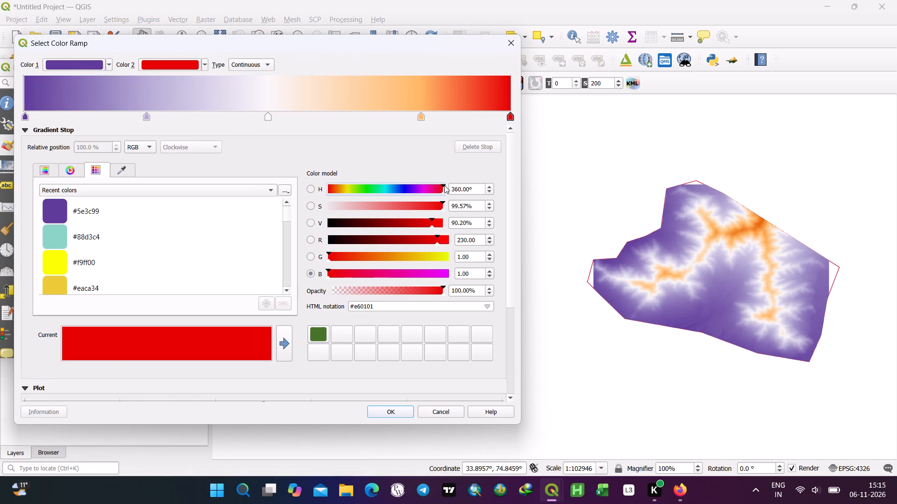
left_click_drag(430, 218, 413, 219)
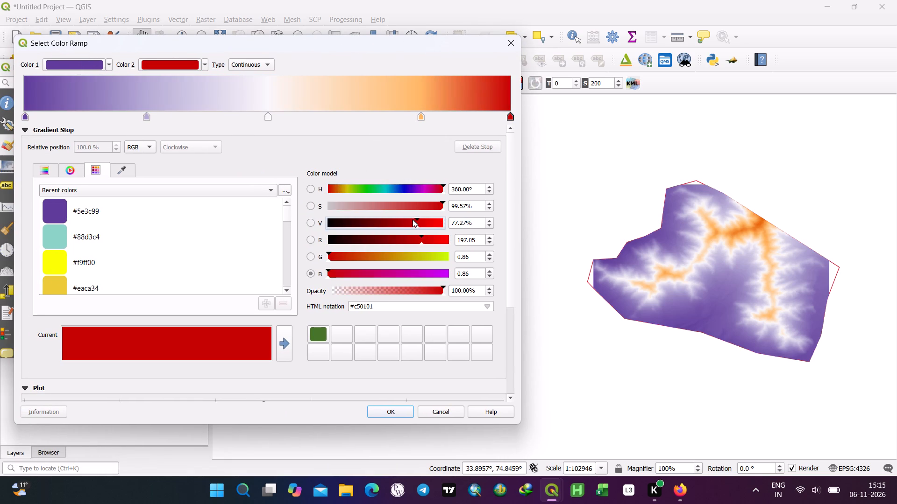
left_click_drag(413, 219, 408, 219)
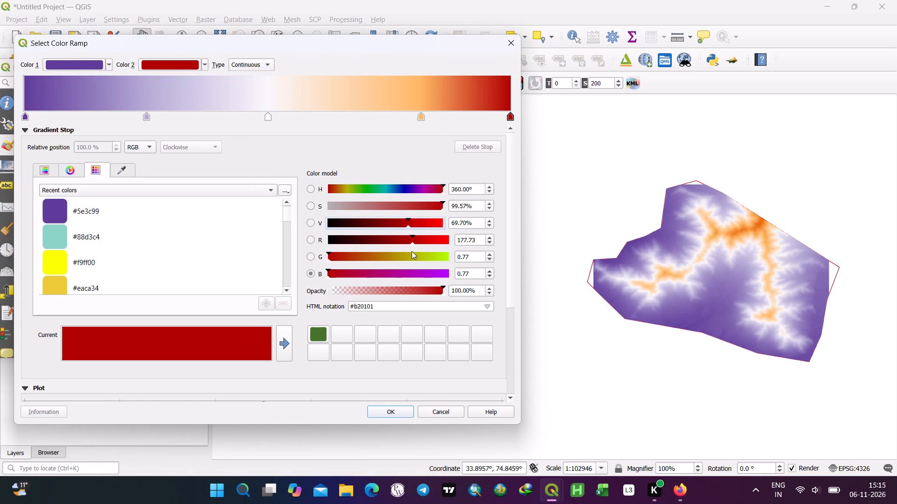
left_click_drag(335, 252, 389, 248)
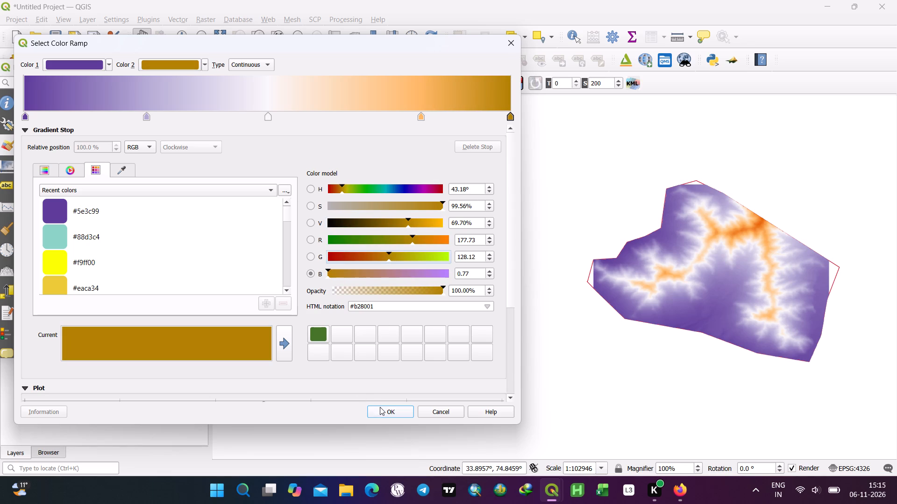
Recolor the light orange stop at 81.5 % to orange-red #fd4700 and apply the edited ramp to the layer.
left_click(422, 117)
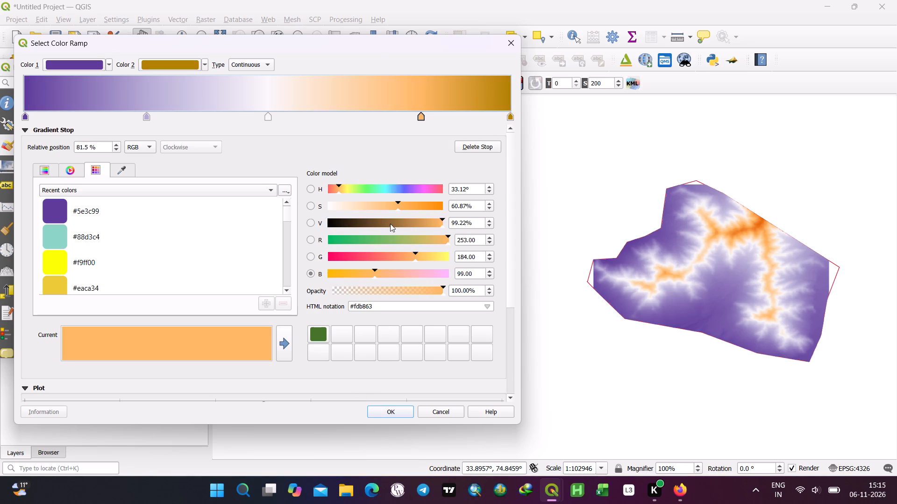
left_click_drag(398, 203, 411, 203)
left_click_drag(339, 182, 448, 187)
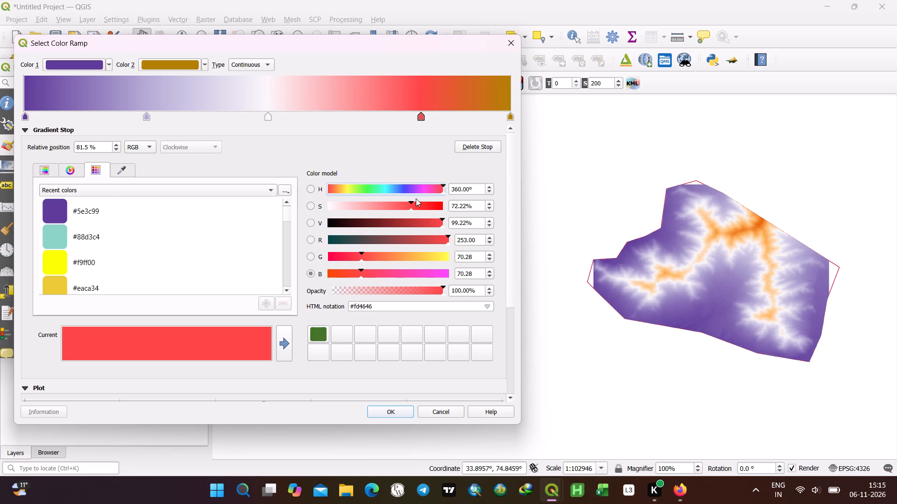
left_click_drag(411, 200, 446, 203)
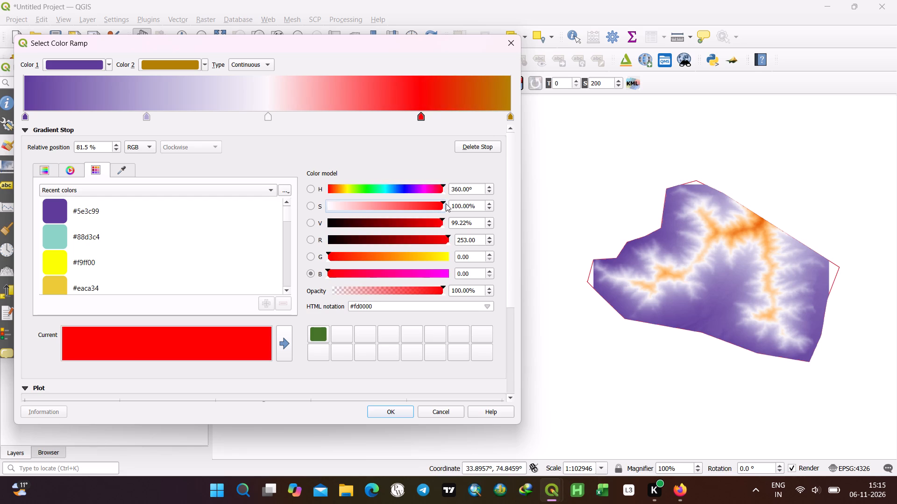
left_click_drag(446, 203, 455, 204)
left_click_drag(329, 252, 367, 253)
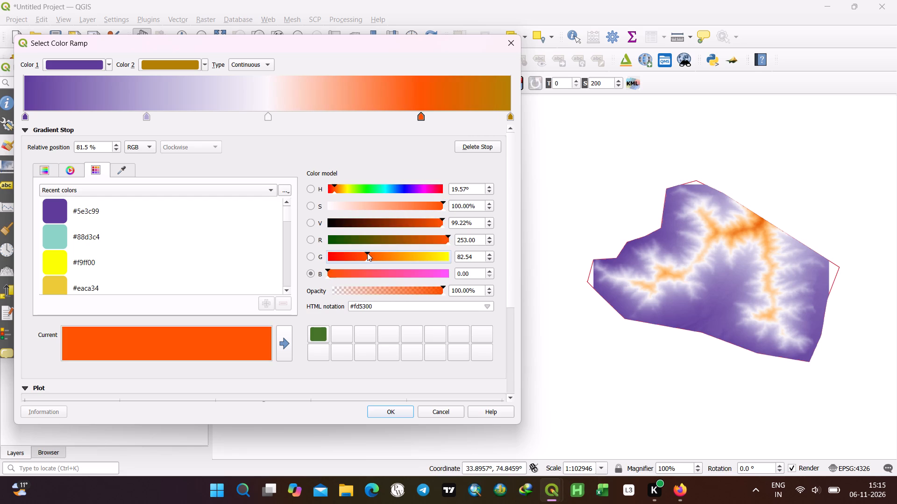
left_click_drag(367, 253, 362, 252)
left_click(382, 411)
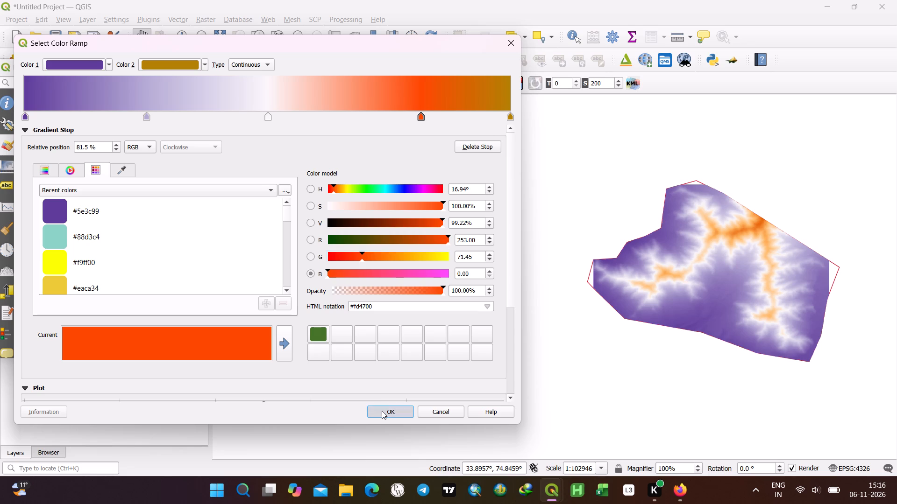
left_click(366, 350)
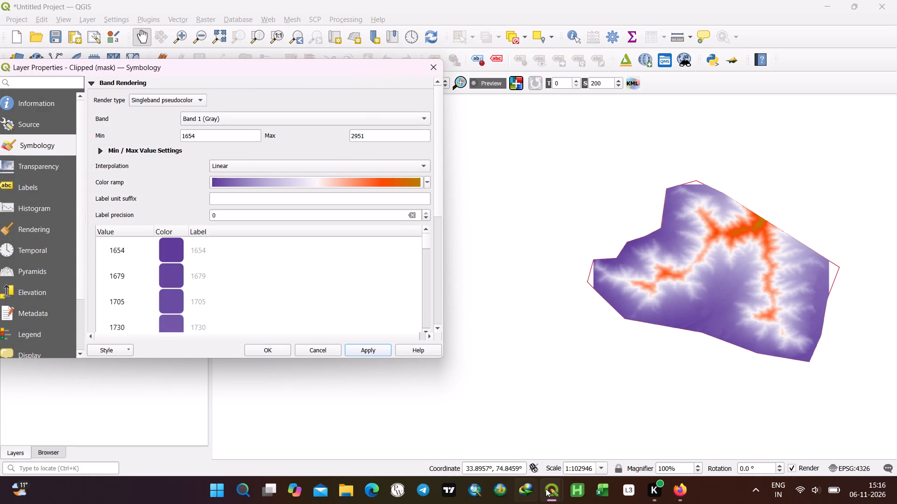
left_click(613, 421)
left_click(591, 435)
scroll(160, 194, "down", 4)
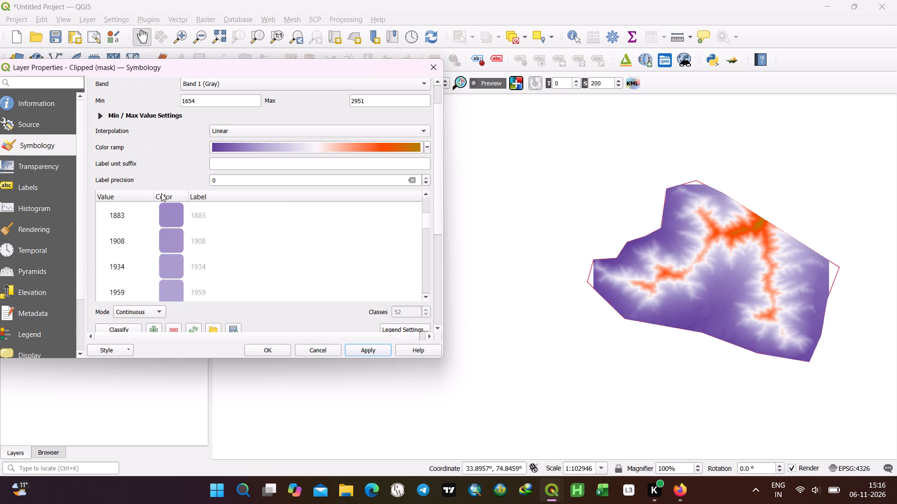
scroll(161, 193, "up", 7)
Reopen the color ramp, set its start color to #993c3c and move the white middle stop to about 69.1 %.
double_click(328, 183)
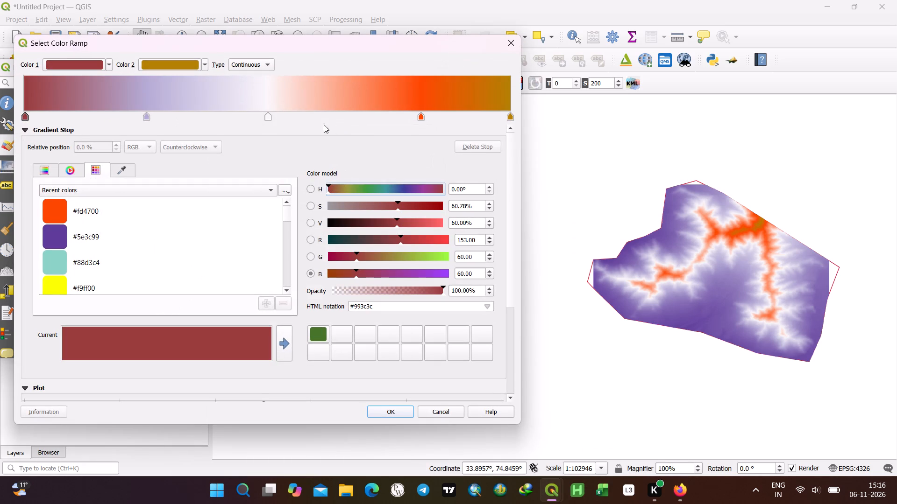
left_click_drag(268, 115, 350, 119)
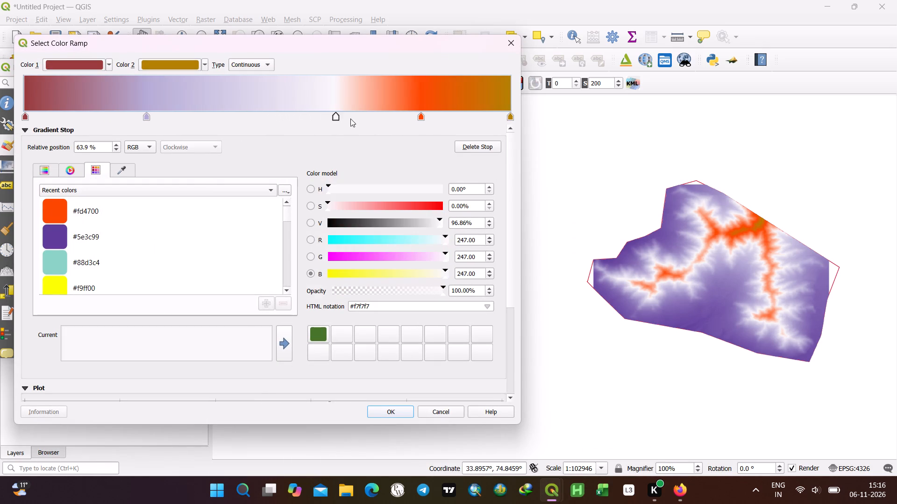
left_click_drag(350, 119, 360, 119)
left_click(359, 118)
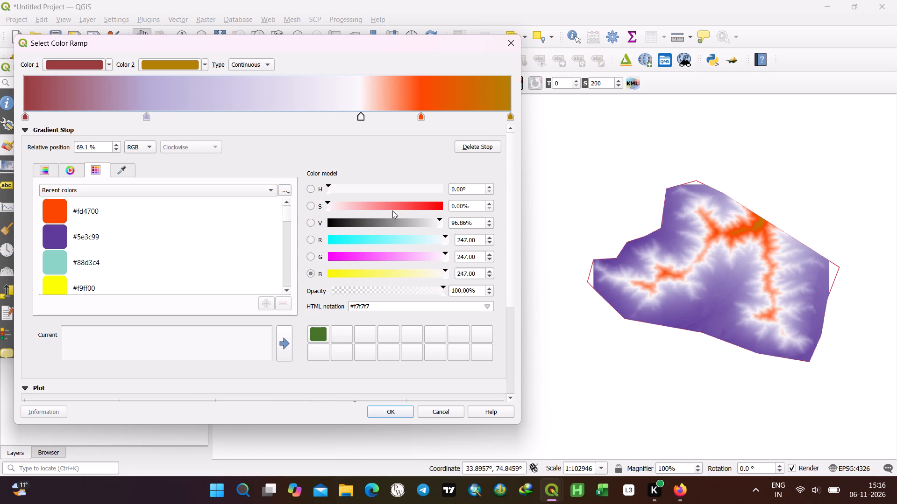
Recolor the ramp stop at 69.1 % to dark maroon, #6f3030.
left_click_drag(401, 205, 396, 202)
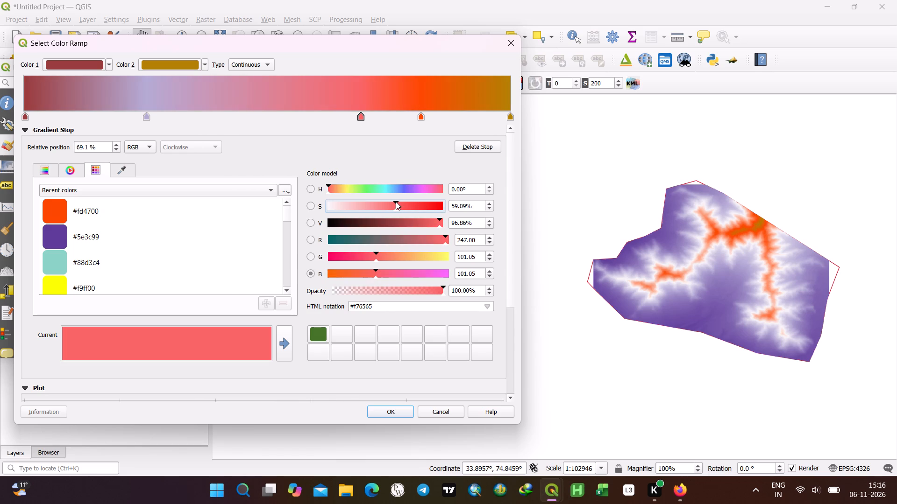
left_click_drag(396, 202, 394, 202)
left_click_drag(437, 221, 418, 217)
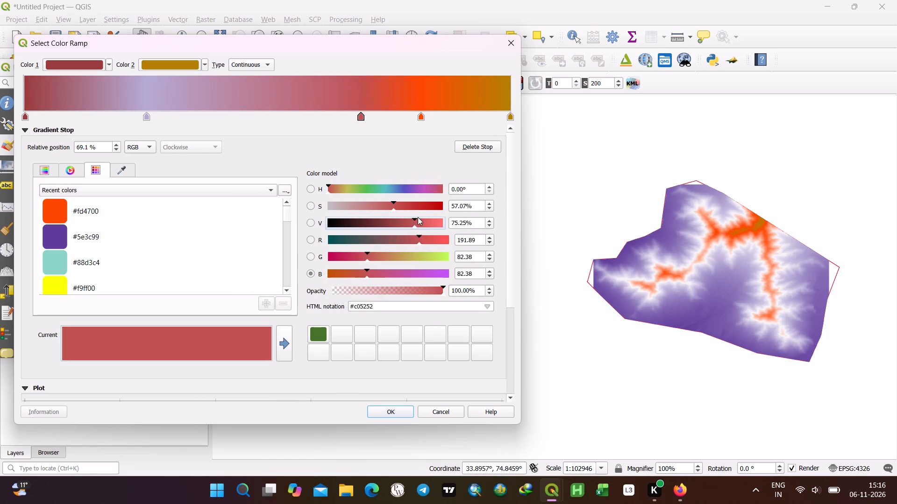
left_click_drag(418, 217, 355, 210)
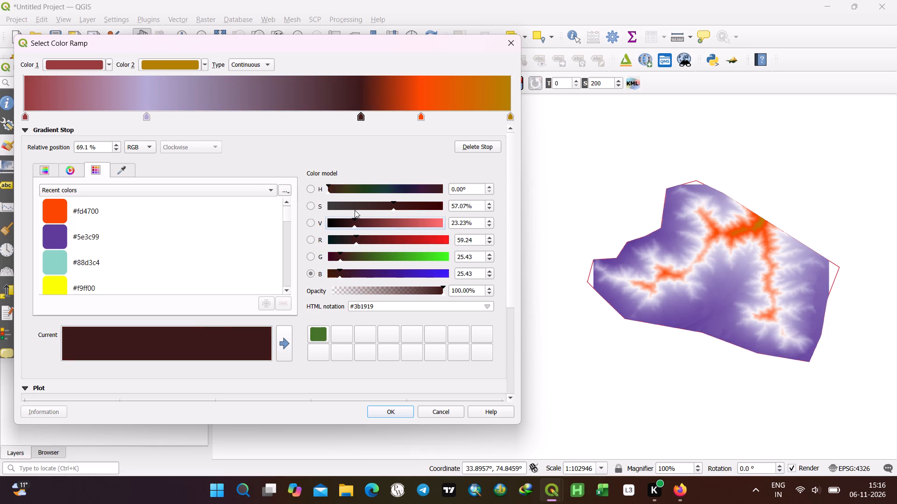
left_click_drag(355, 210, 378, 209)
Add a ramp stop at about 58.2 %, color it dark crimson #7f293a, and apply the ramp to the layer.
double_click(307, 111)
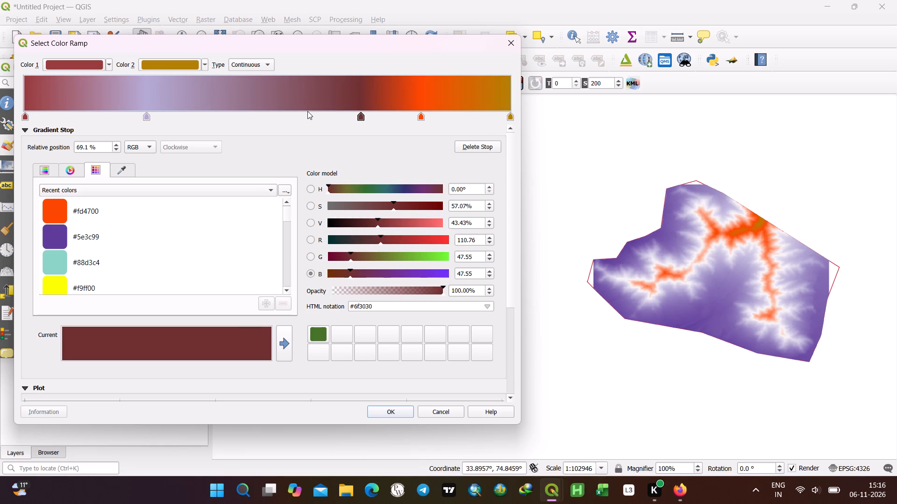
left_click_drag(369, 202, 405, 205)
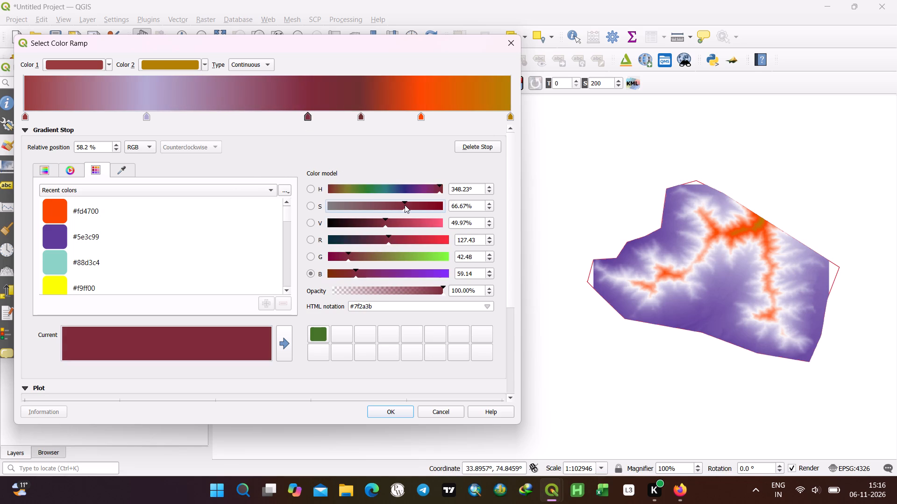
left_click_drag(405, 205, 406, 205)
left_click(392, 415)
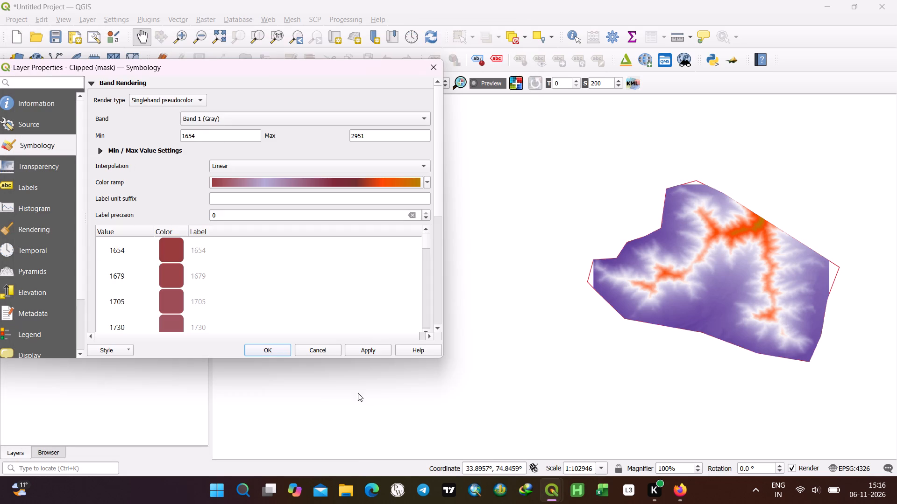
left_click(371, 352)
left_click(370, 350)
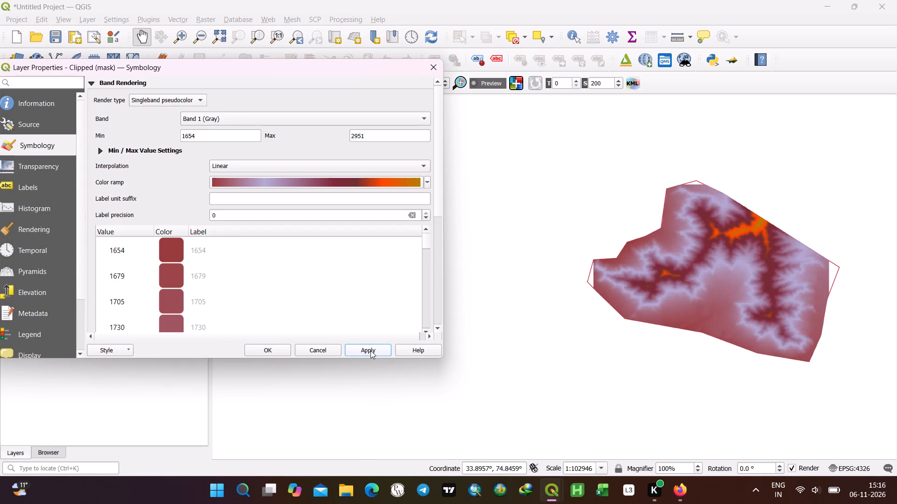
left_click(370, 350)
double_click(370, 350)
Reopen the layer's color ramp and recolor the stop at 0 % to dusty pink, #d3a8bf.
double_click(293, 182)
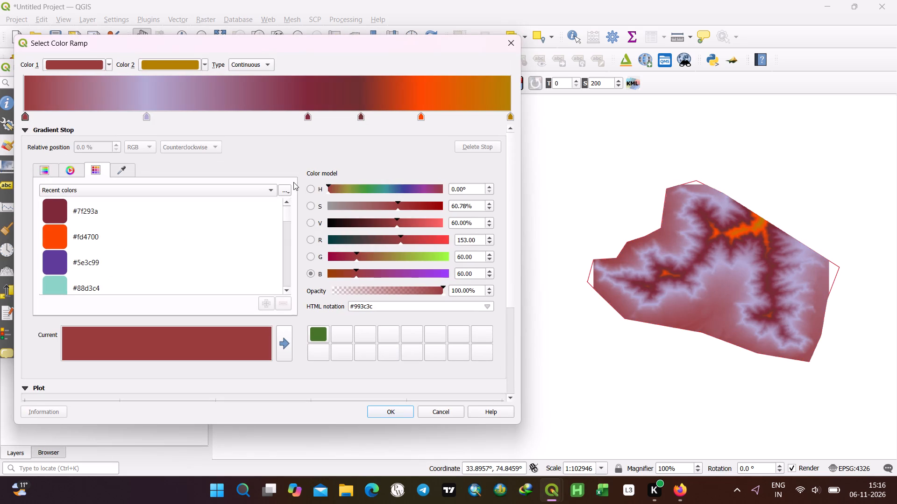
left_click(23, 112)
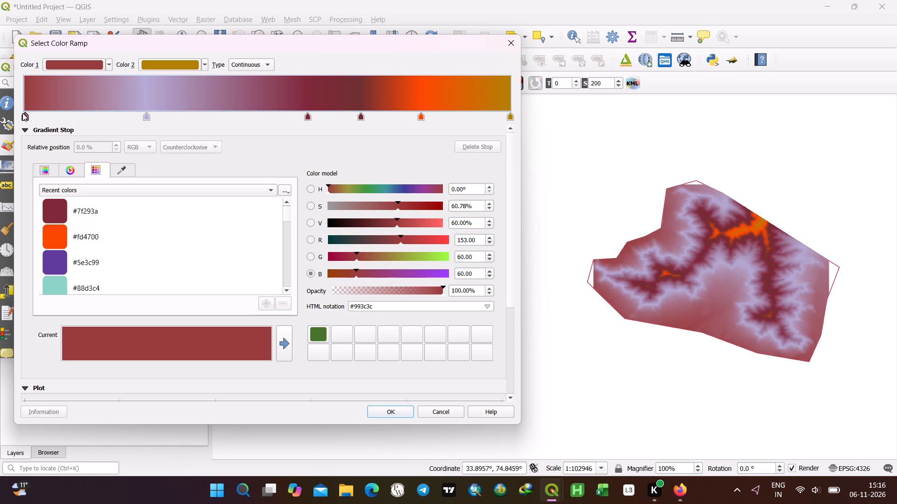
double_click(22, 113)
left_click(72, 171)
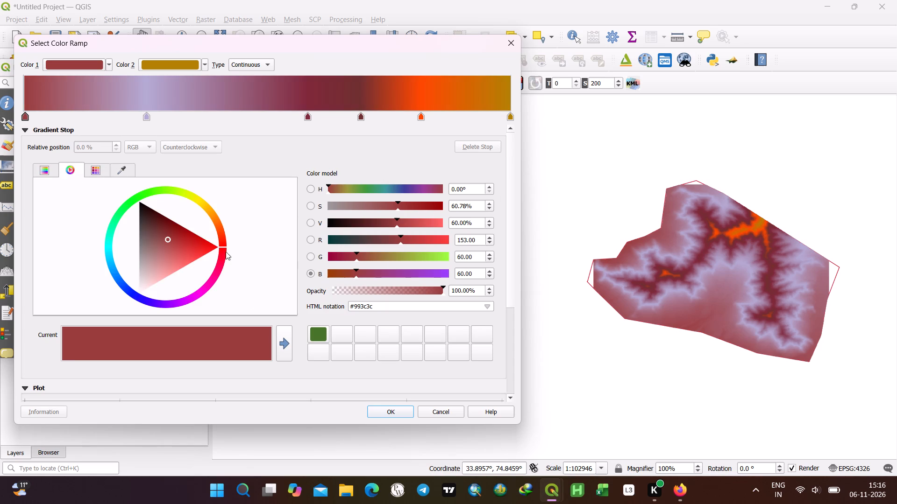
left_click_drag(226, 250, 213, 277)
left_click_drag(177, 240, 192, 255)
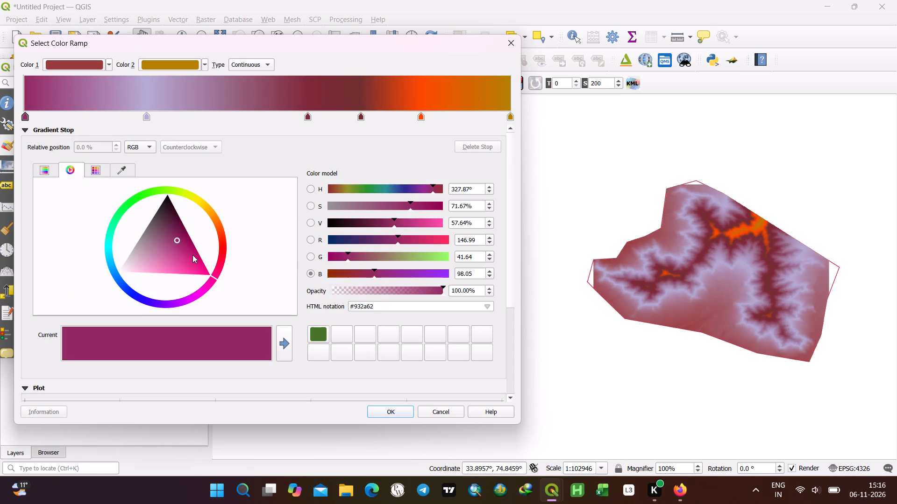
left_click_drag(192, 255, 241, 271)
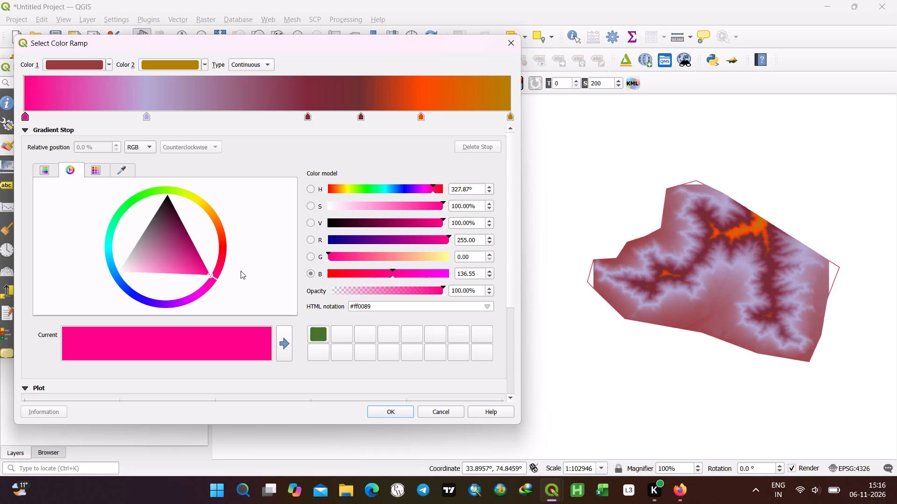
left_click_drag(241, 271, 220, 275)
left_click_drag(220, 275, 142, 259)
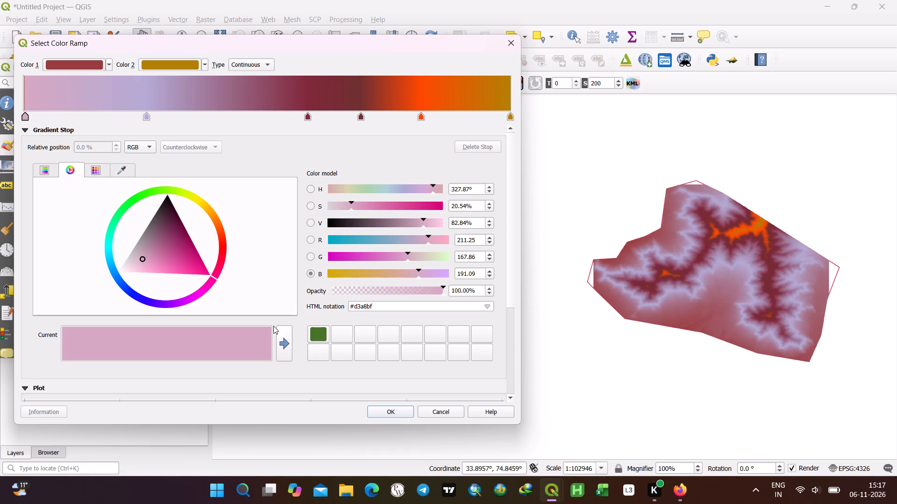
Recolor the lavender ramp stop at 25.0 % to pale pink.
left_click(149, 115)
left_click_drag(151, 300, 178, 300)
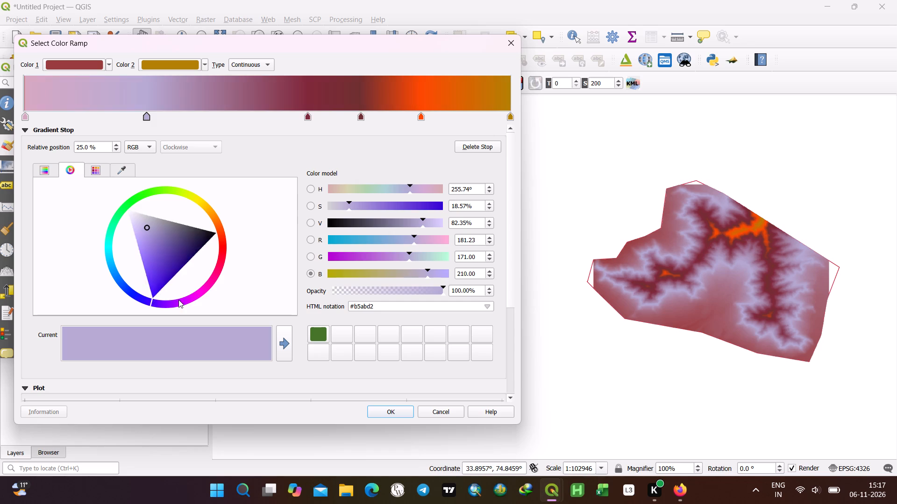
left_click_drag(178, 300, 239, 263)
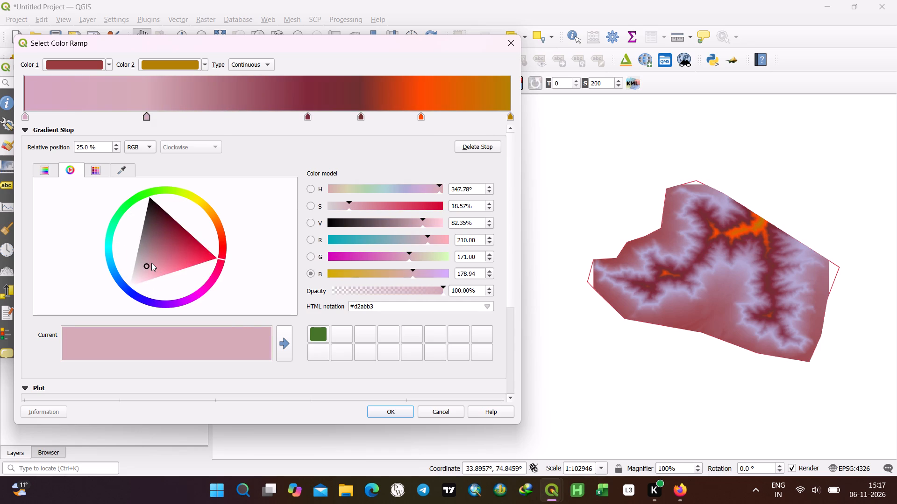
left_click_drag(151, 262, 142, 273)
Recolor the stop at 0.0 % to a matching pale pink, apply the ramp and close the layer properties.
left_click(25, 118)
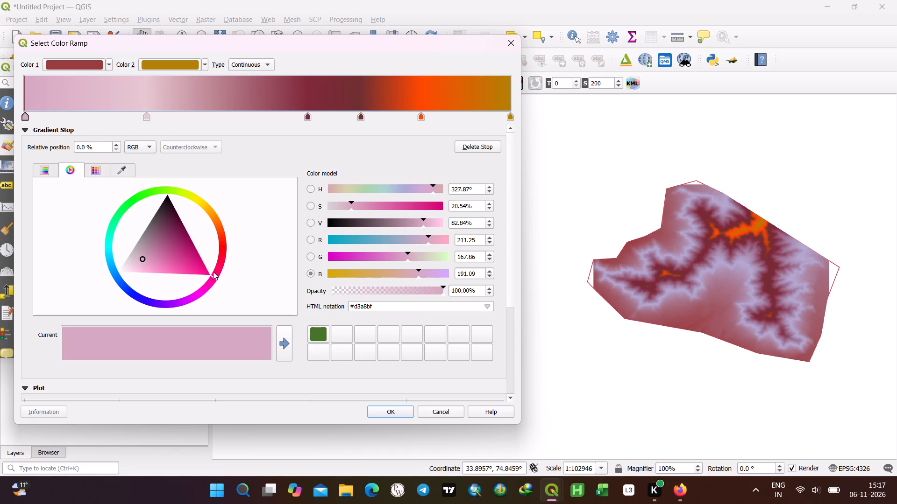
left_click_drag(213, 275, 229, 262)
left_click_drag(144, 265, 143, 268)
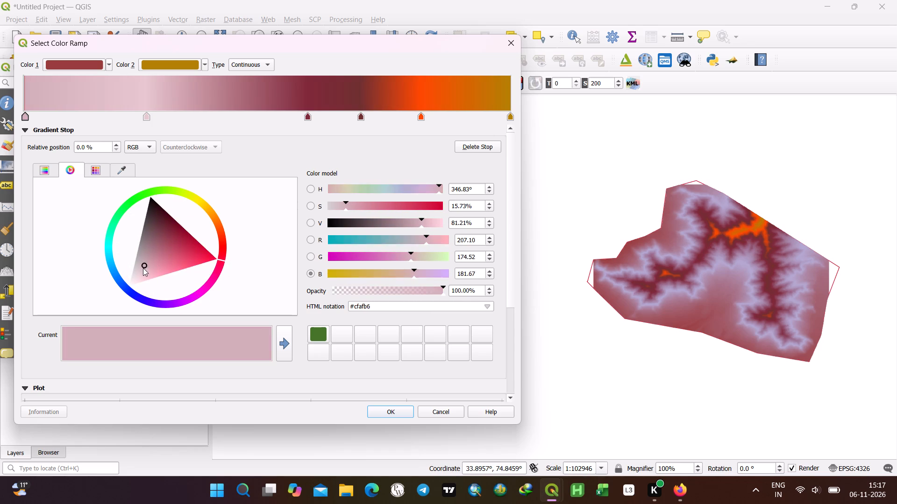
left_click_drag(143, 268, 141, 275)
left_click(388, 412)
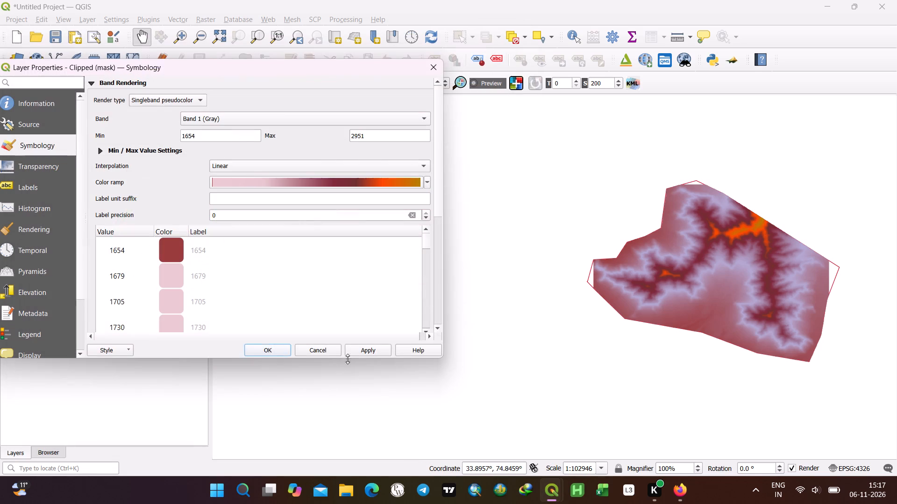
left_click(361, 350)
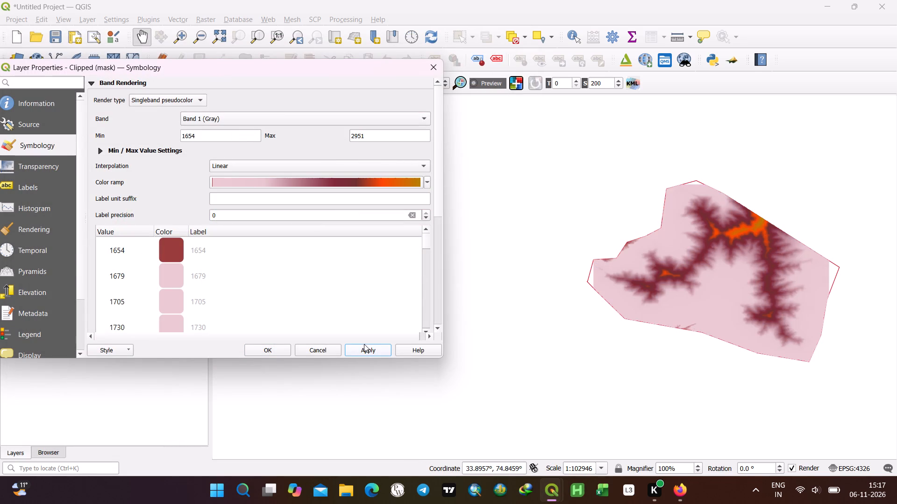
left_click(275, 347)
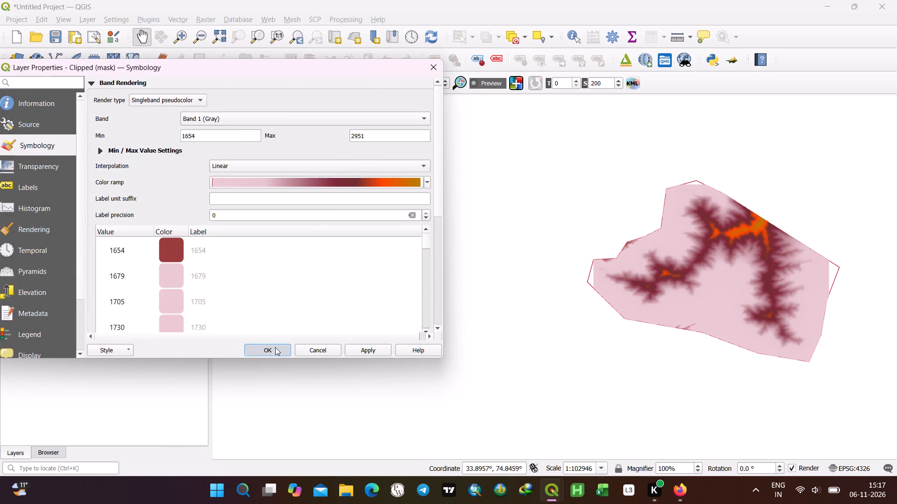
Switch to the 3D Map 1 window and examine the recolored terrain from several angles and distances.
left_click(592, 421)
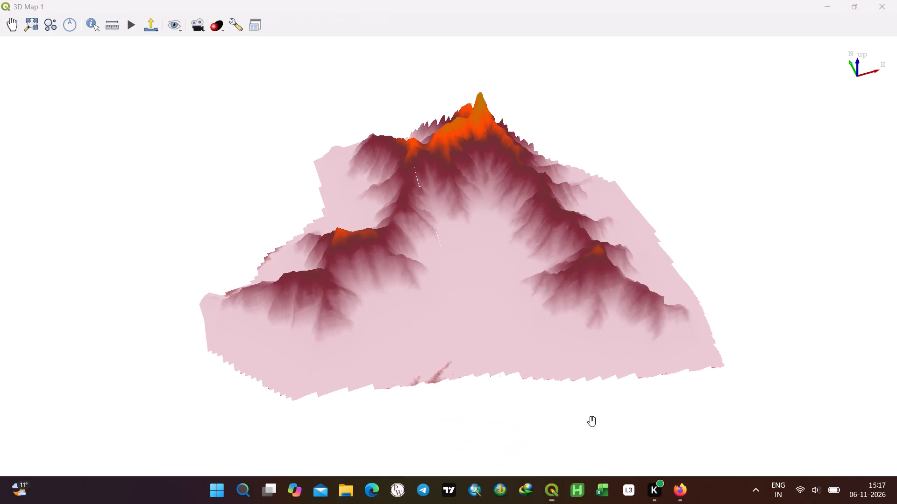
scroll(495, 258, "down", 1)
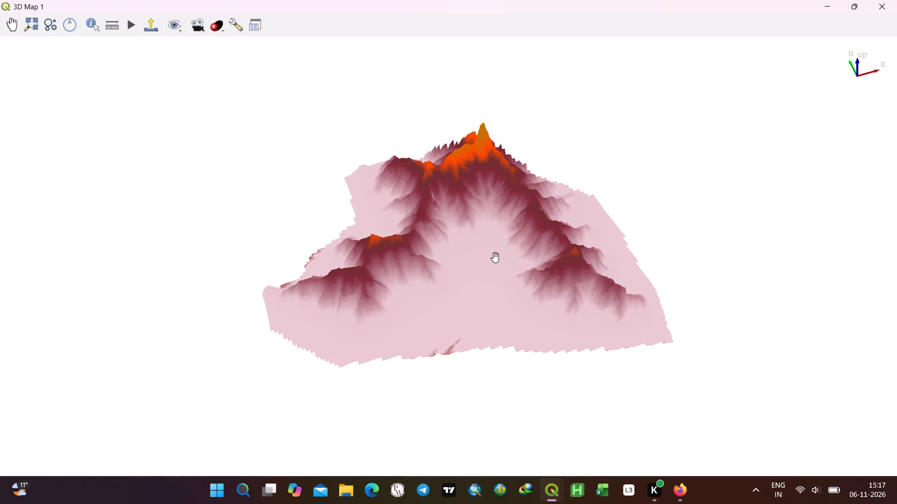
scroll(495, 258, "up", 1)
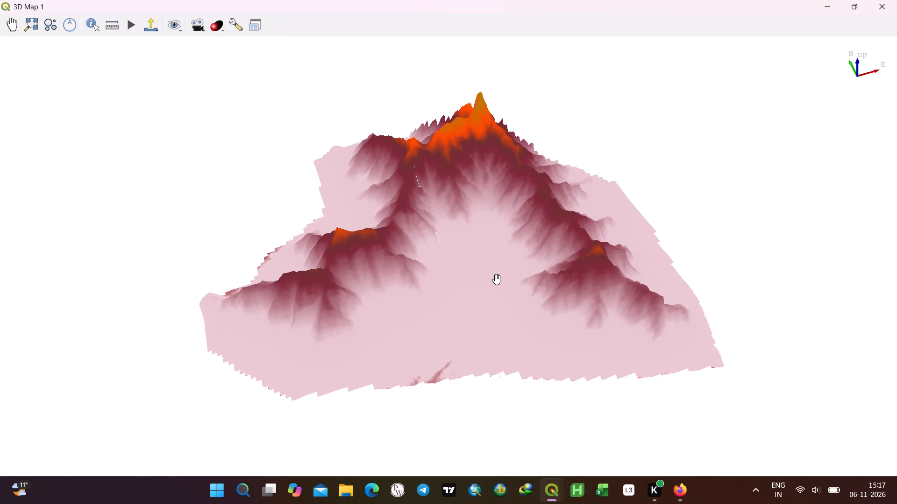
left_click_drag(497, 282, 487, 352, "shift")
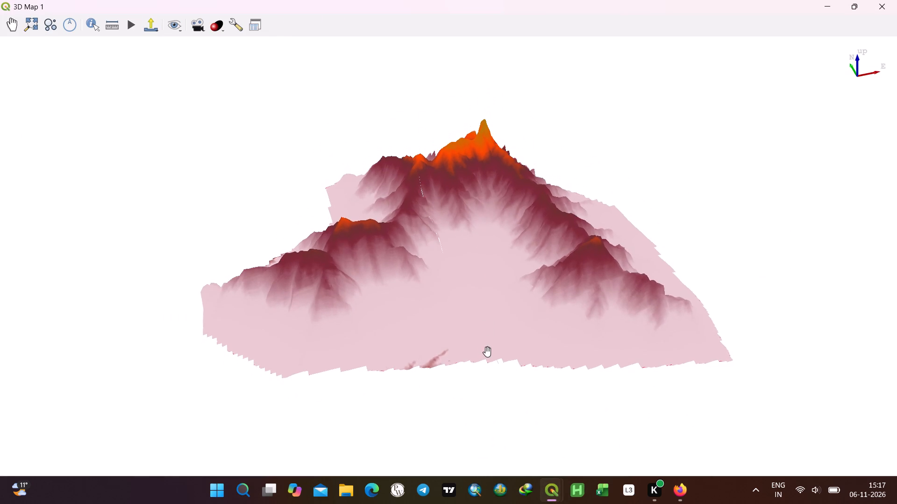
left_click_drag(487, 352, 199, 289, "shift")
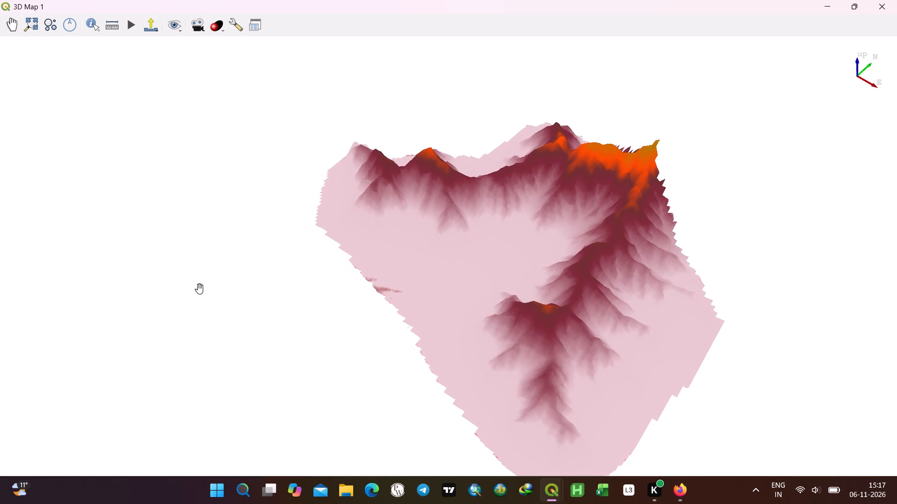
left_click_drag(199, 289, 587, 286, "shift")
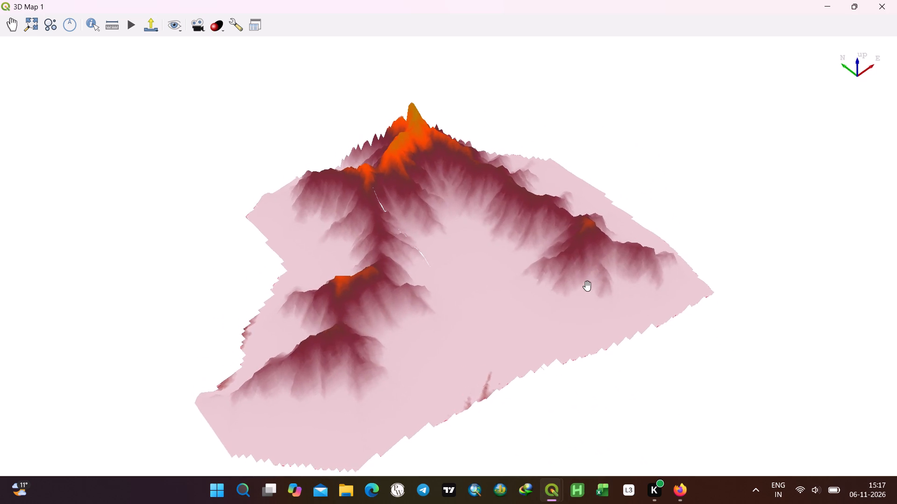
left_click_drag(587, 286, 460, 296, "shift")
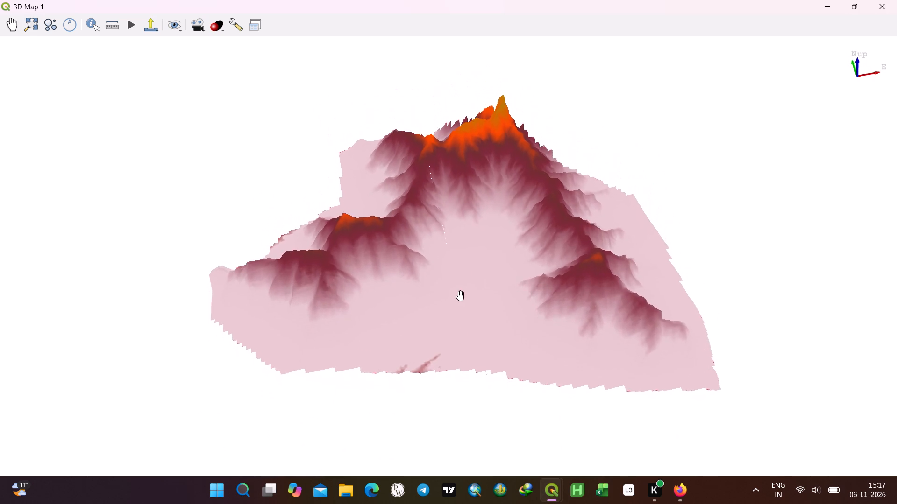
left_click_drag(460, 296, 474, 370, "shift")
scroll(483, 264, "up", 7, "shift")
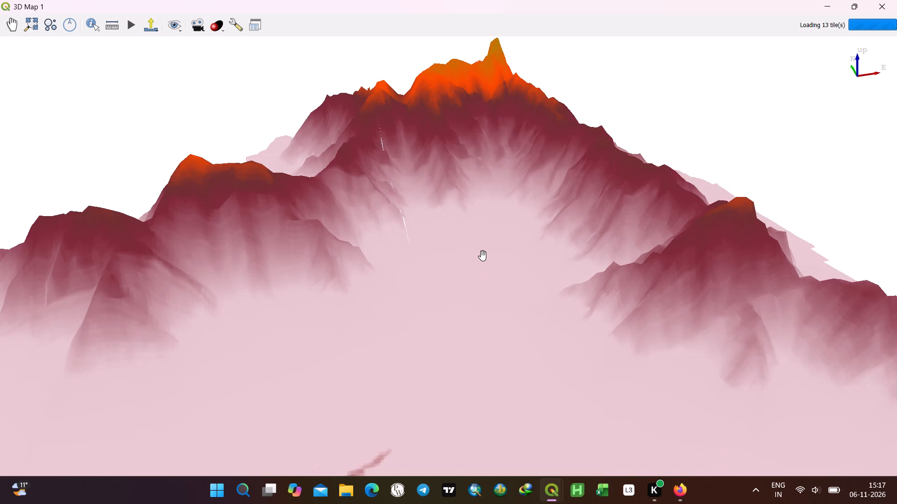
scroll(481, 247, "down", 2, "shift")
scroll(481, 247, "down", 4)
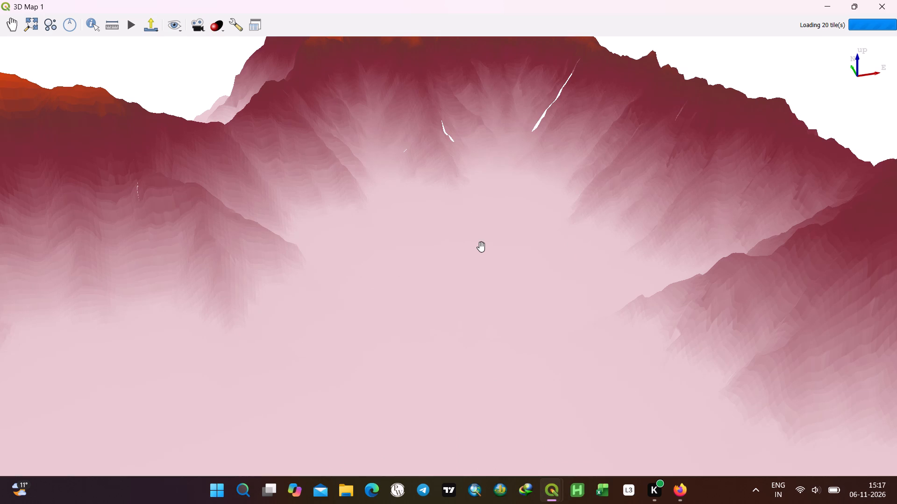
left_click_drag(481, 305, 489, 114, "shift")
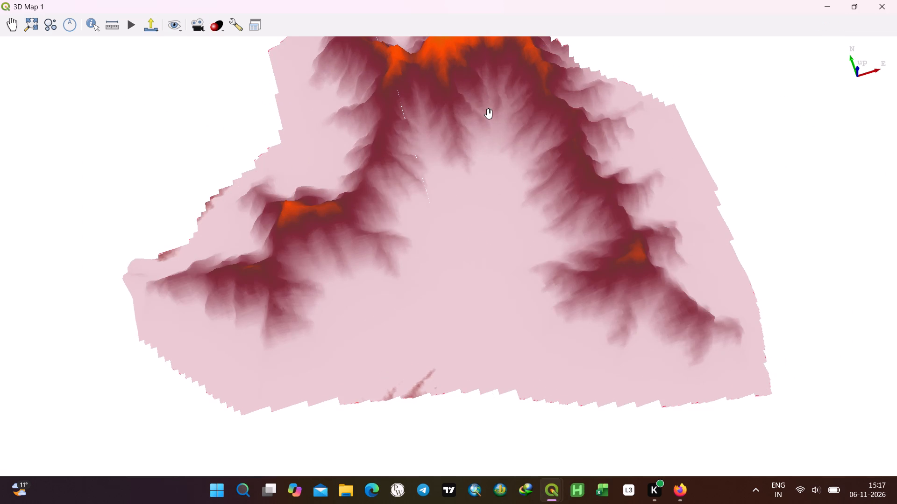
left_click_drag(489, 114, 489, 113, "shift")
left_click_drag(484, 176, 487, 264)
left_click_drag(476, 293, 486, 365, "shift")
left_click_drag(470, 246, 482, 330, "shift")
left_click_drag(498, 160, 497, 192, "shift")
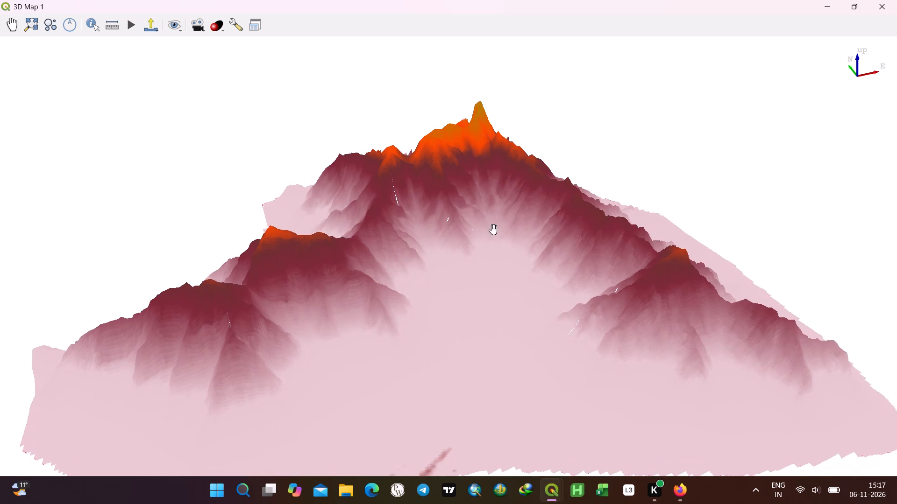
left_click_drag(502, 253, 501, 241, "shift")
left_click_drag(491, 262, 491, 192)
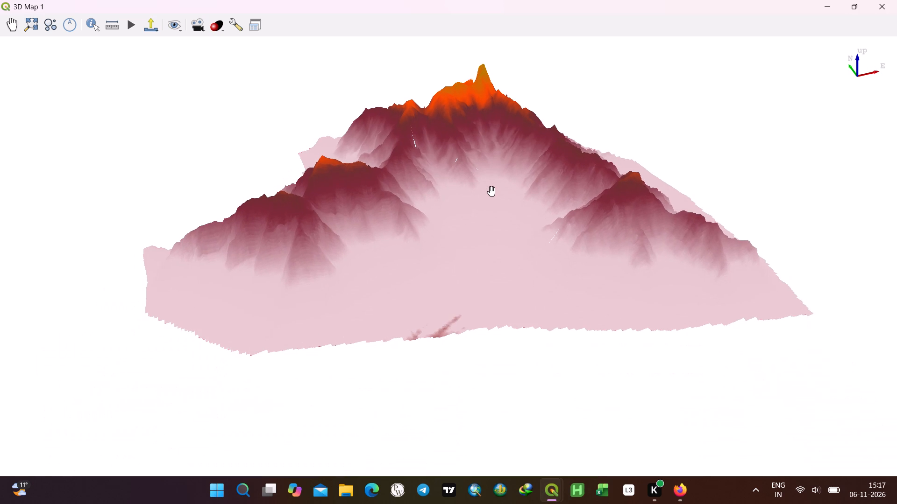
Return to the main project window, reopen the Clipped (mask) layer's color ramp and change Color 1 to golden brown.
left_click(509, 446)
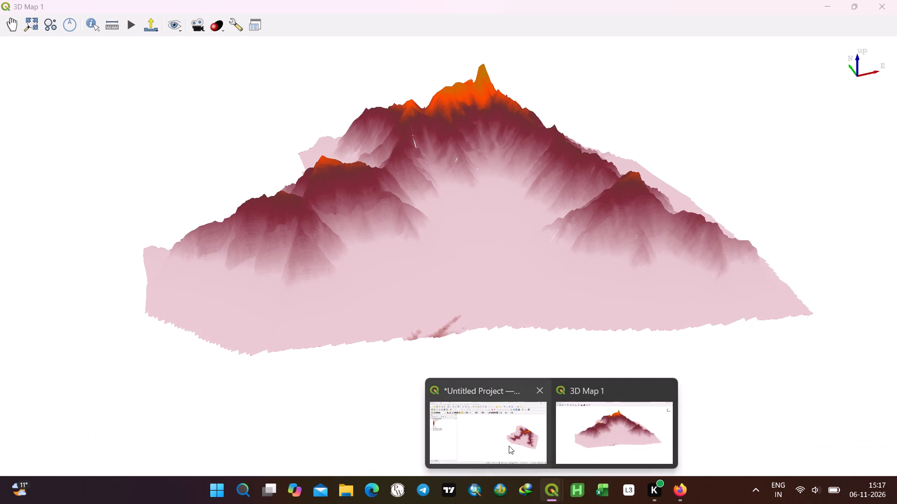
right_click(76, 125)
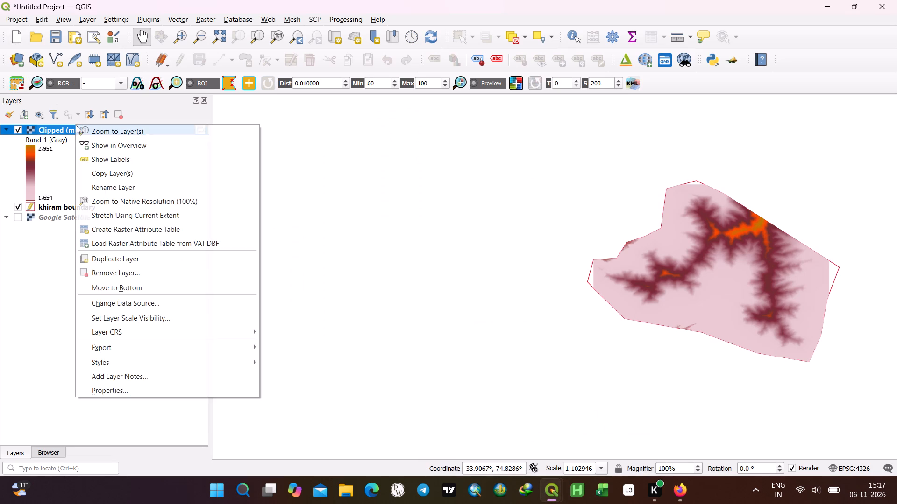
left_click(121, 386)
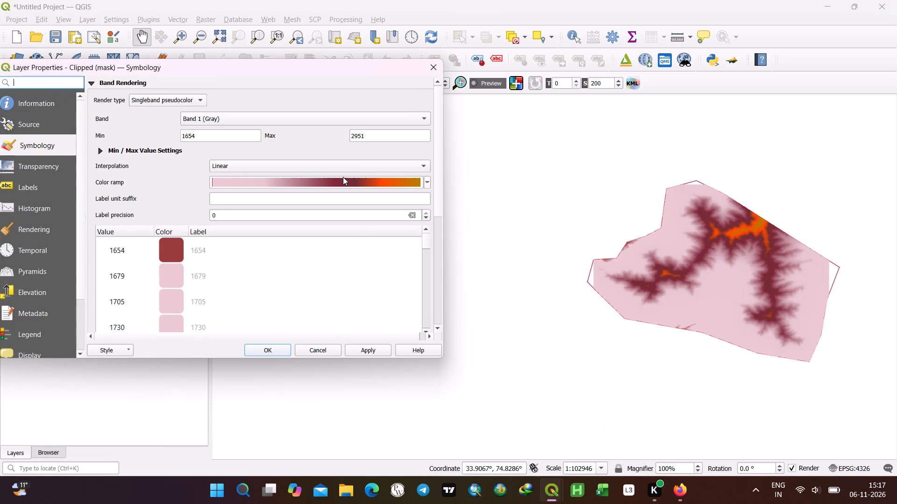
double_click(343, 177)
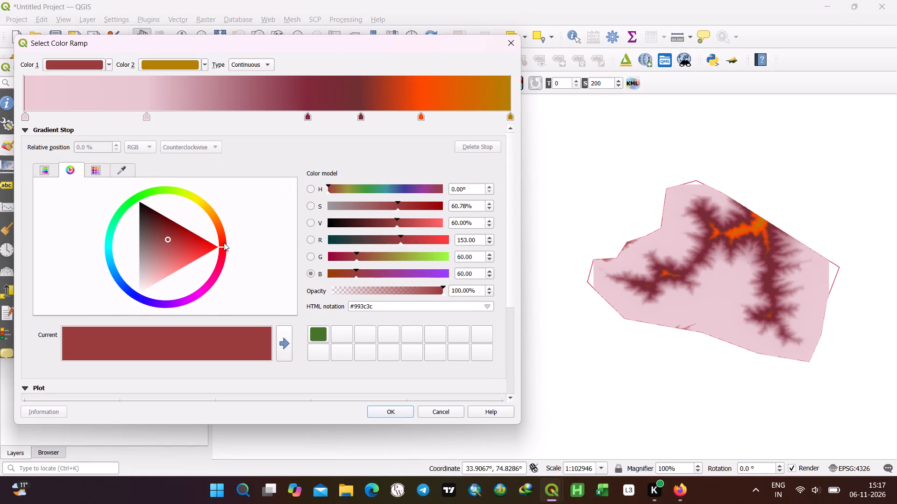
left_click_drag(224, 243, 218, 196)
Recolor the dark maroon ramp stop at 69.1 % to bright lime green, #94fe15.
left_click(359, 112)
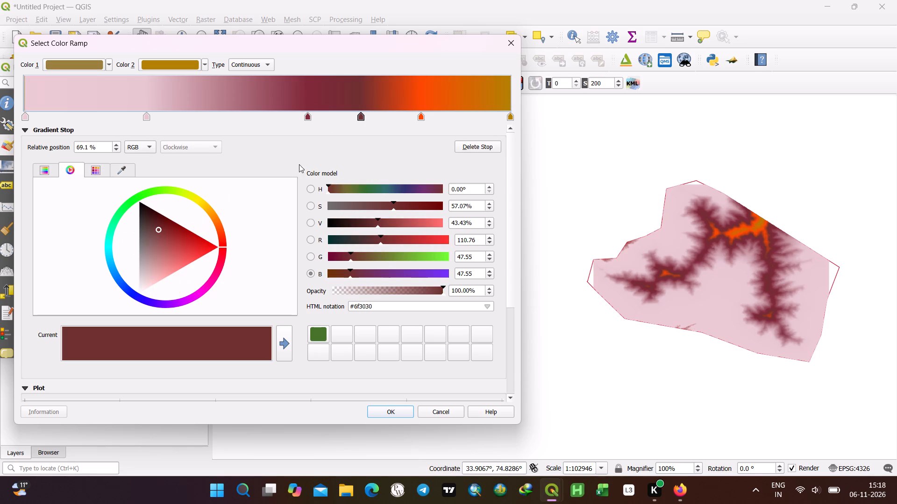
left_click_drag(223, 246, 169, 177)
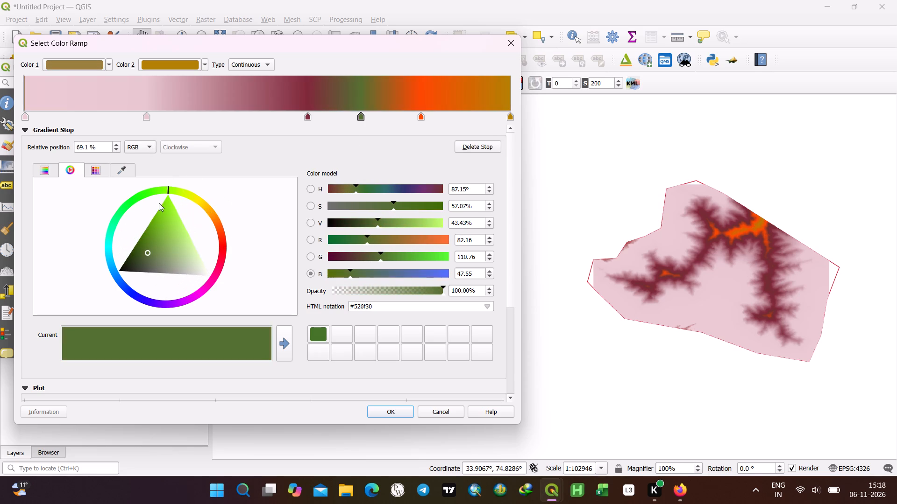
left_click_drag(148, 251, 171, 201)
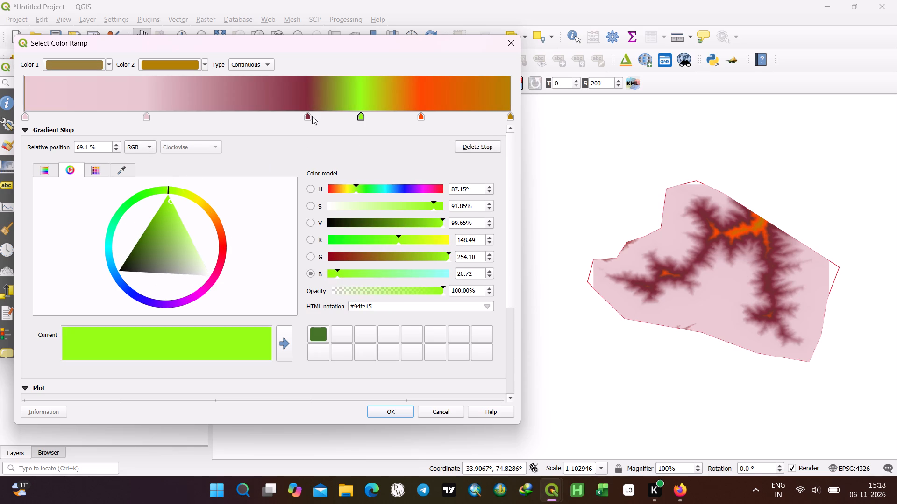
Recolor the dark maroon ramp stop at 58.2 % to lime green, #a5ff28.
left_click(305, 117)
left_click_drag(224, 255, 197, 175)
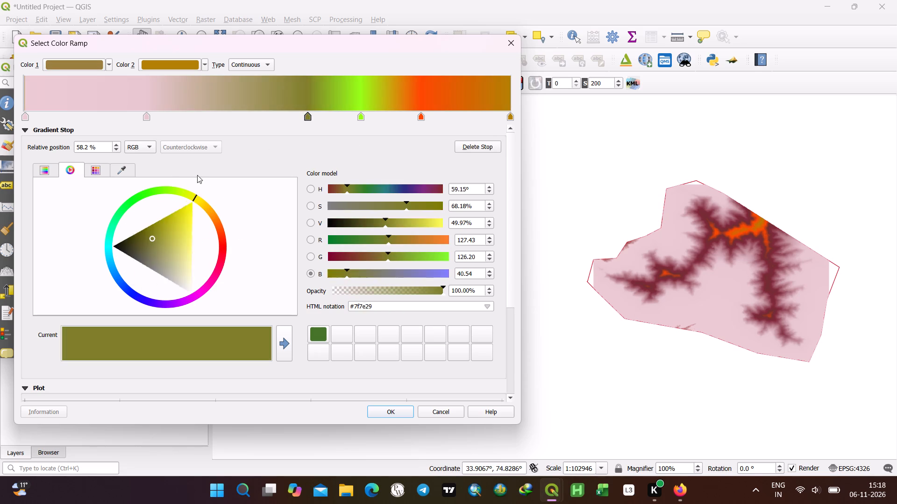
left_click_drag(197, 175, 172, 173)
left_click_drag(142, 244, 179, 209)
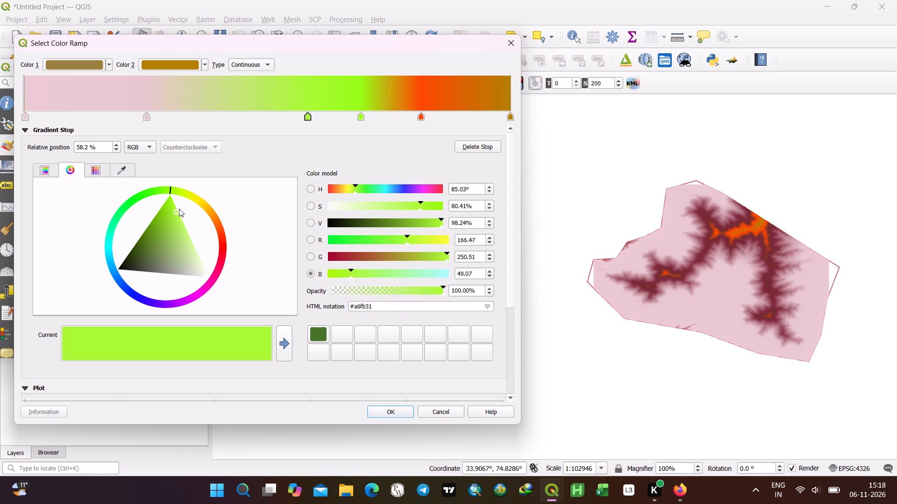
left_click_drag(179, 209, 186, 202)
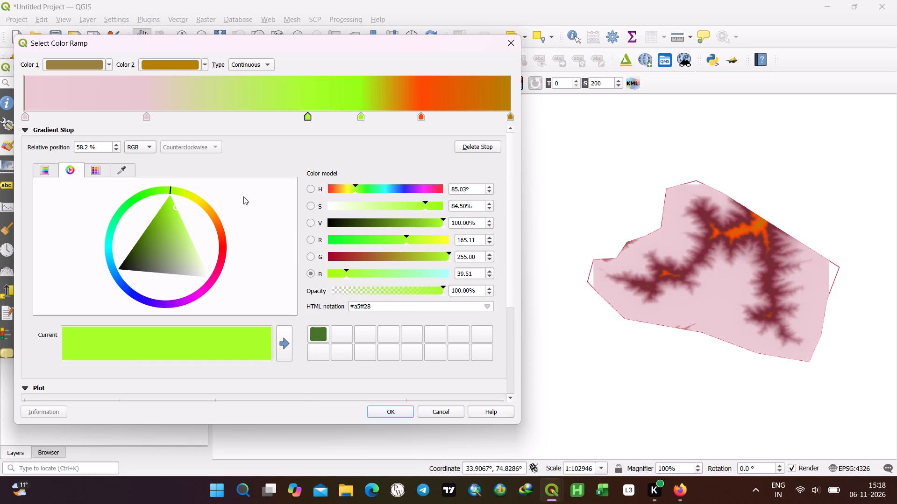
Recolor the orange-red ramp stop at 81.5 % to bright red, #ff0e12.
left_click(420, 115)
left_click_drag(220, 224, 216, 258)
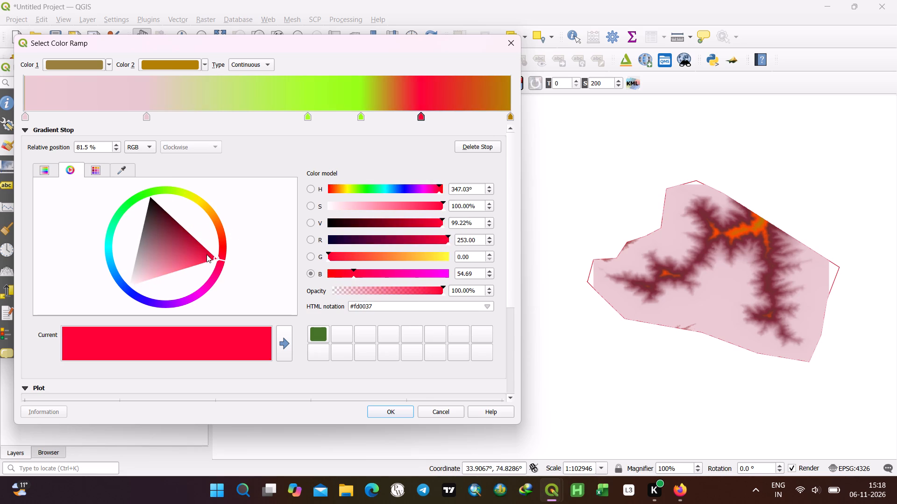
left_click_drag(209, 254, 213, 259)
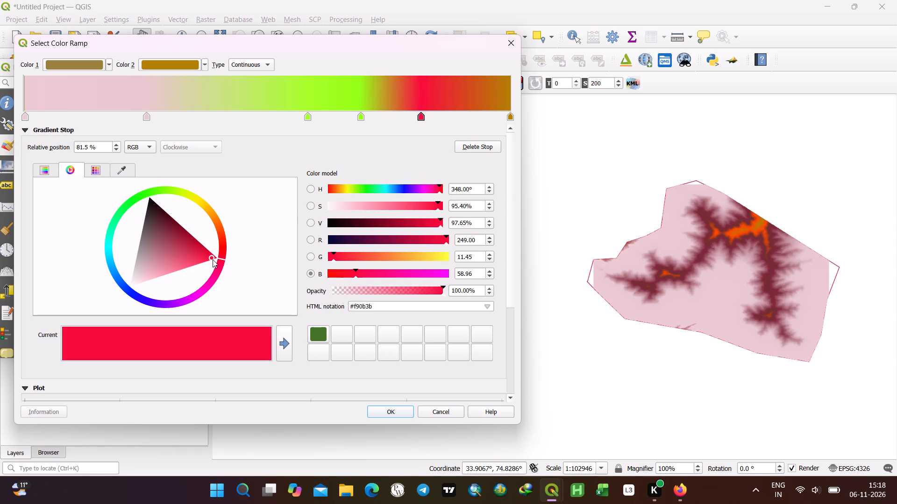
left_click_drag(213, 259, 213, 261)
left_click_drag(221, 258, 217, 275)
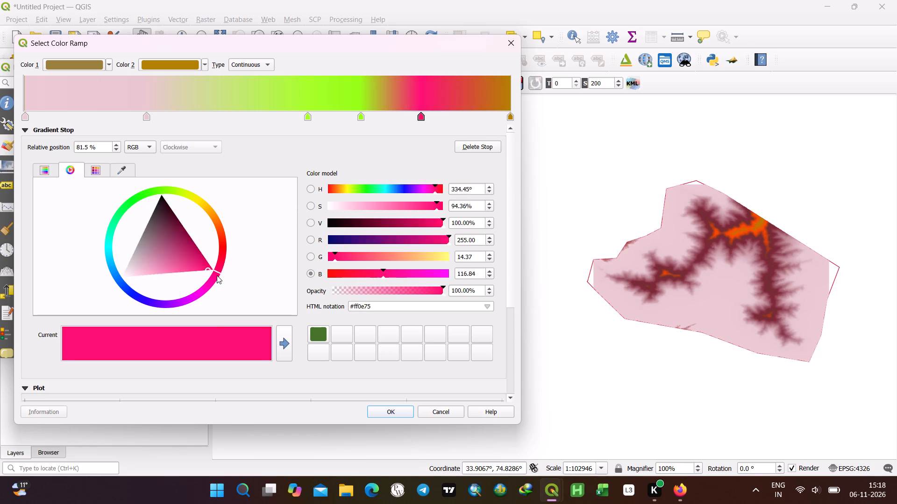
left_click_drag(217, 275, 225, 248)
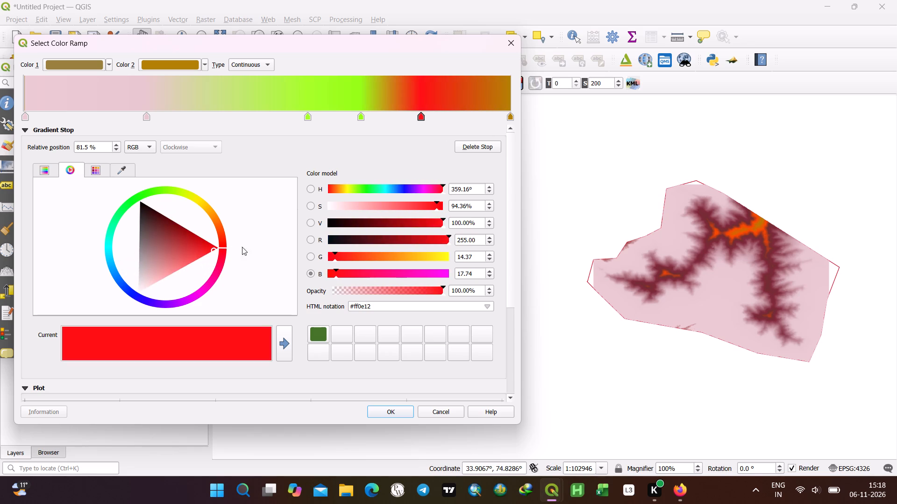
Recolor the golden brown end stop at 100.0 % to a very dark red.
left_click(510, 116)
left_click_drag(208, 208, 225, 246)
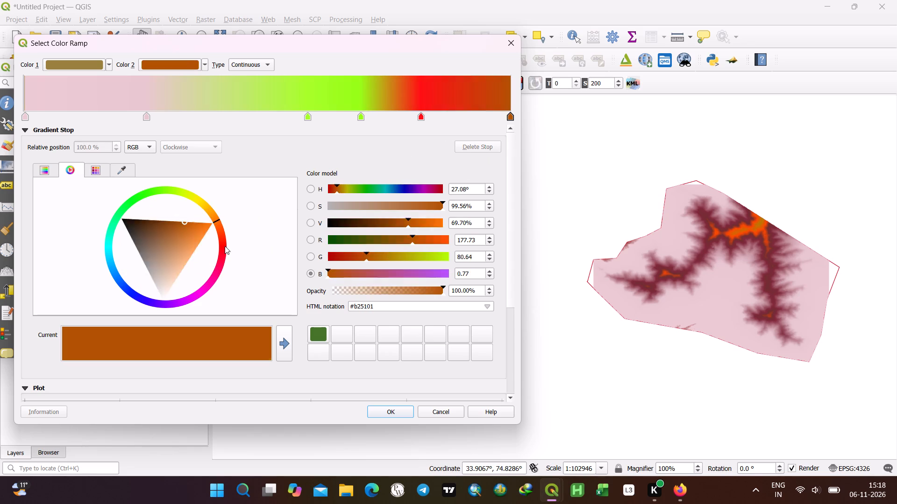
left_click_drag(225, 246, 238, 243)
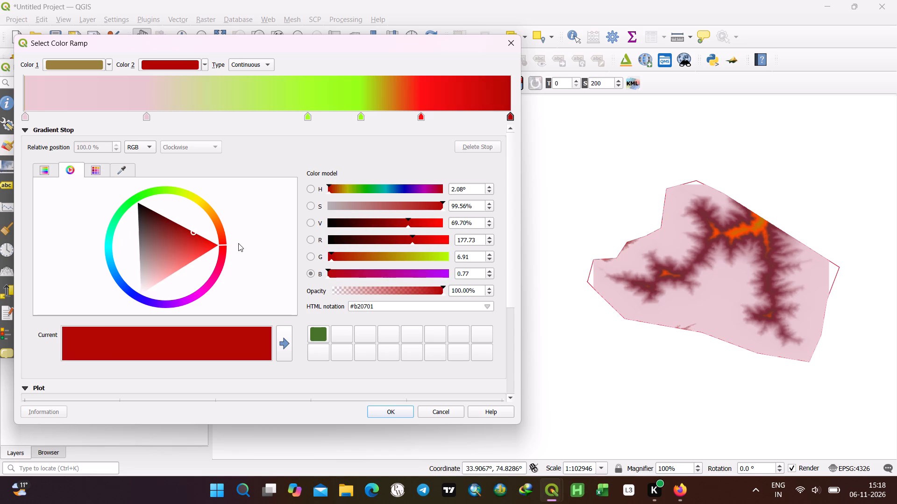
left_click_drag(238, 243, 234, 246)
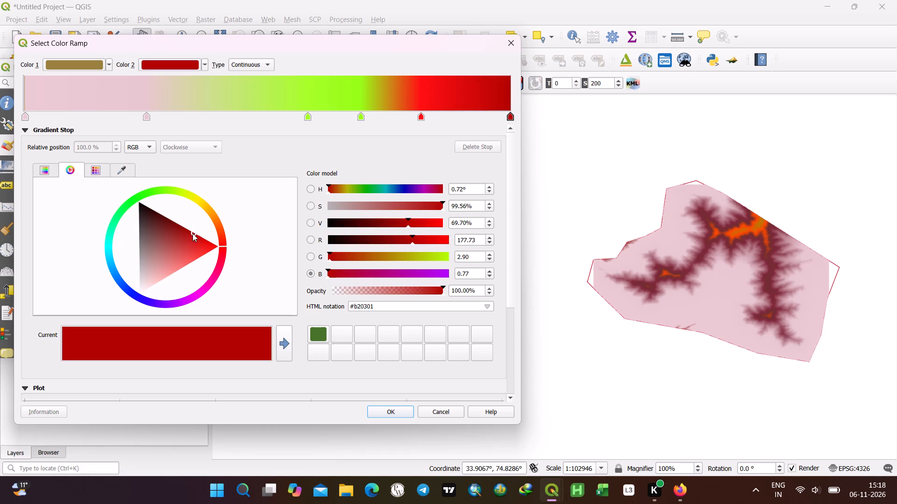
left_click_drag(192, 233, 184, 229)
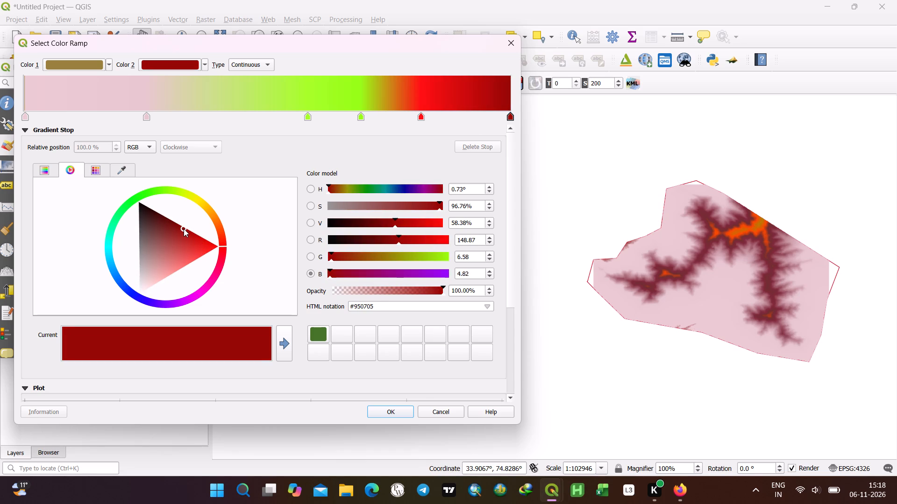
left_click_drag(184, 229, 178, 220)
Move the lime green stop beside the bright red one to 71.0 %, accept the ramp and apply it to the layer.
left_click(358, 116)
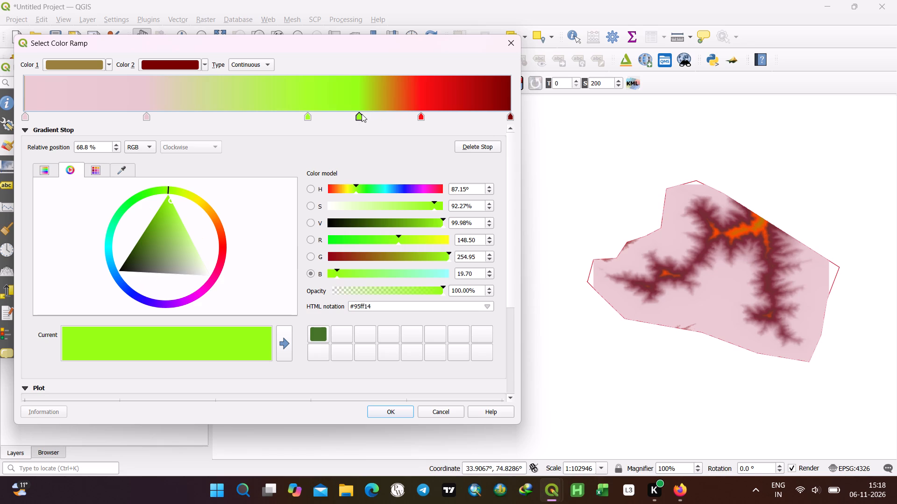
left_click_drag(362, 114, 370, 117)
left_click(383, 409)
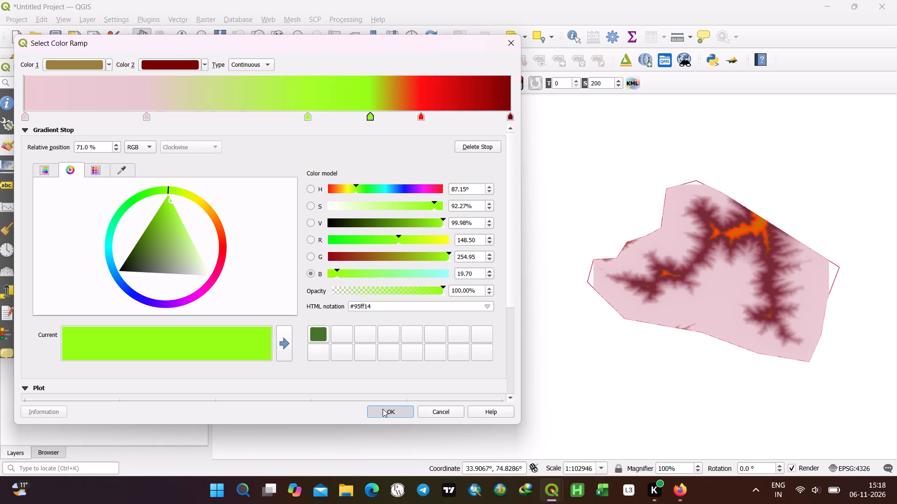
left_click(363, 349)
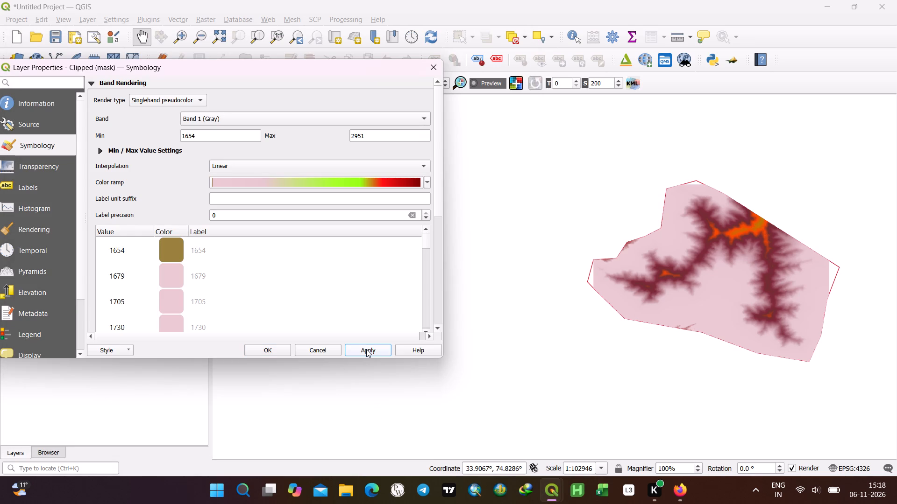
Reopen the color ramp, shift both lime green stops and the bright red stop toward the low-value end, and apply the ramp.
double_click(344, 184)
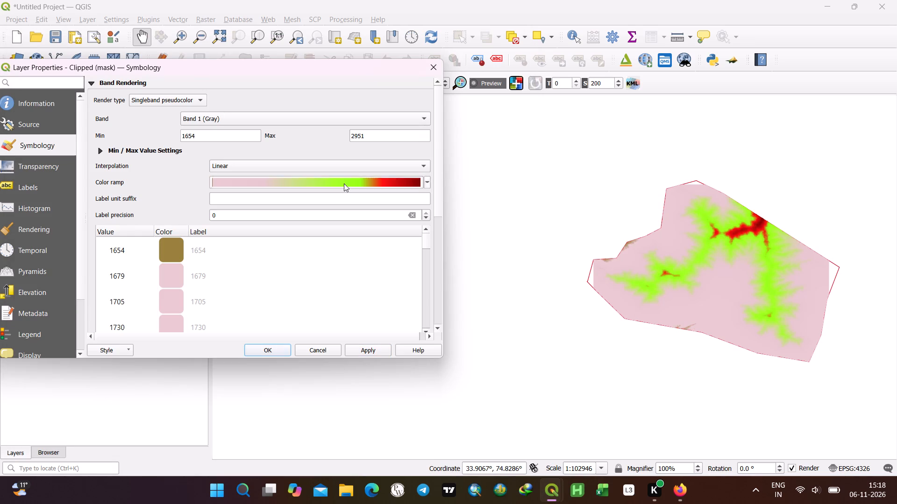
left_click_drag(368, 114, 344, 119)
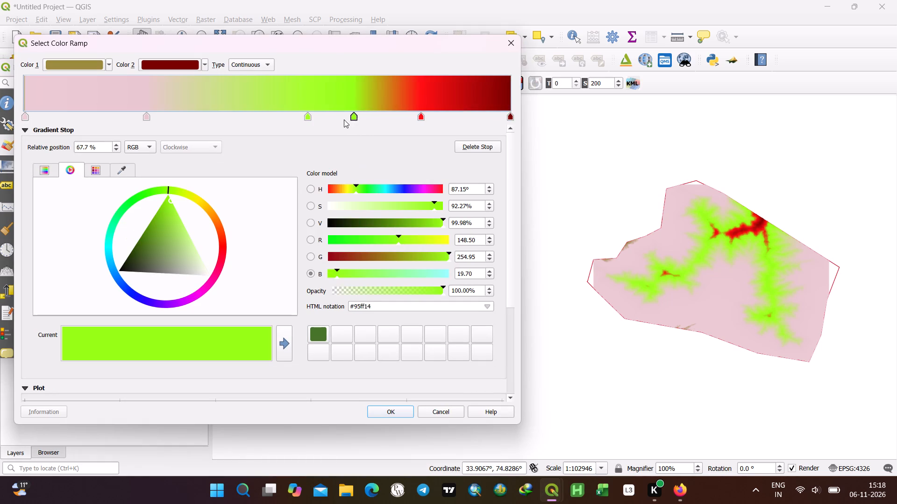
left_click_drag(344, 119, 336, 121)
left_click_drag(421, 116, 421, 119)
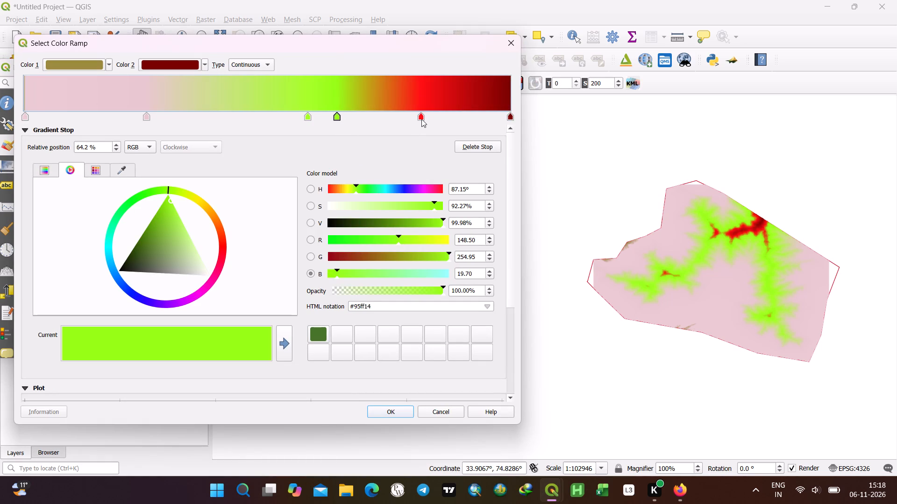
left_click_drag(421, 119, 399, 118)
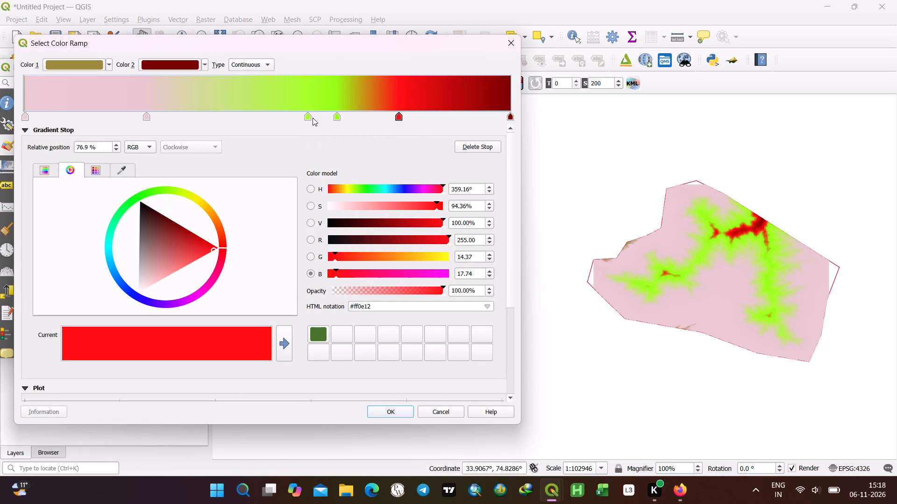
left_click_drag(308, 115, 272, 115)
left_click_drag(339, 117, 326, 119)
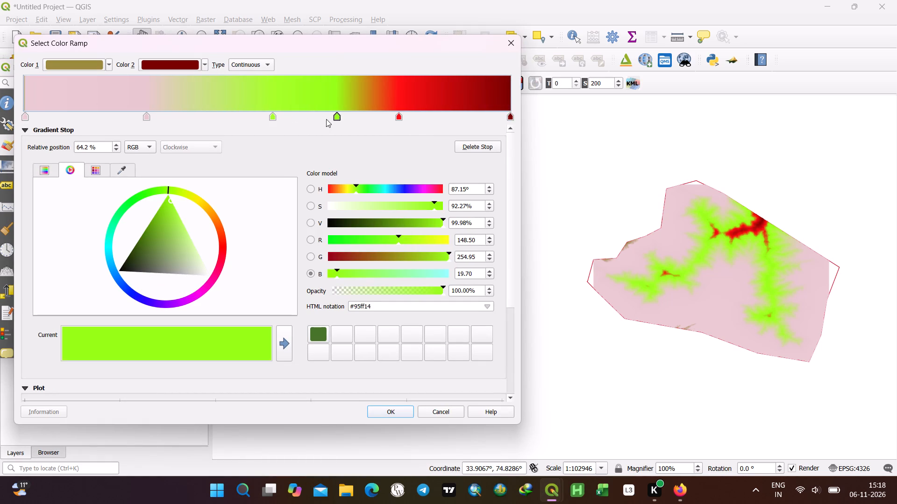
left_click_drag(326, 119, 317, 119)
left_click_drag(397, 117, 364, 121)
left_click(390, 410)
left_click(370, 352)
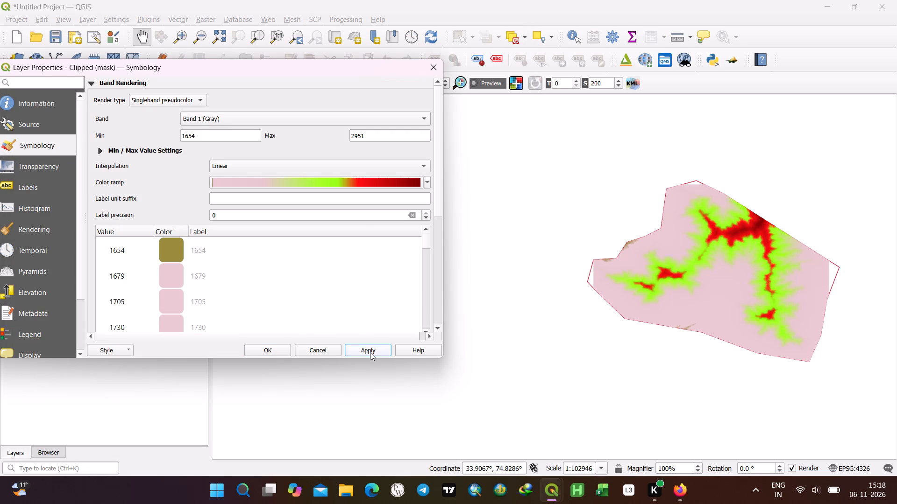
Reopen the color ramp and add a soft golden yellow stop at 41.8 %.
left_click(317, 182)
double_click(228, 109)
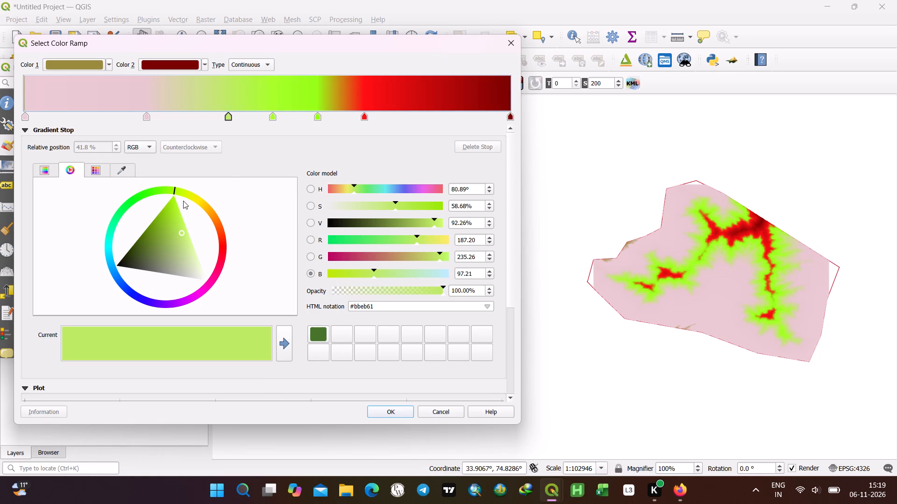
left_click_drag(173, 187, 206, 203)
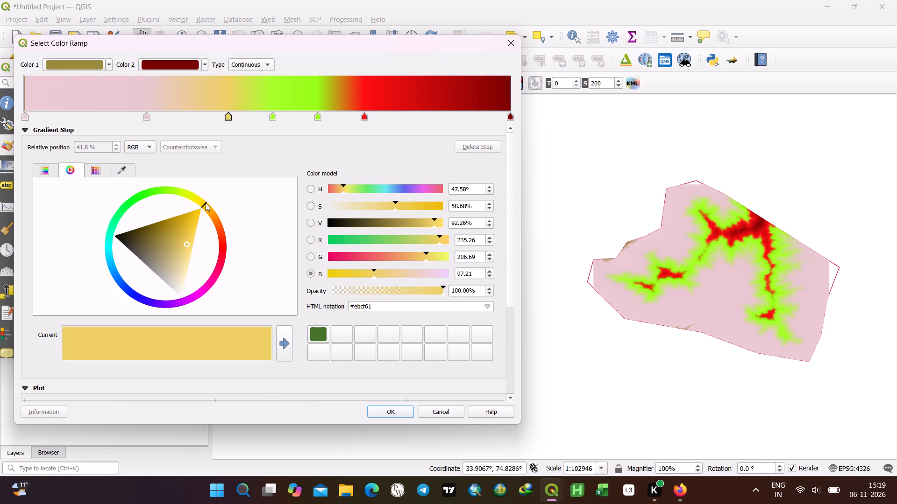
left_click_drag(206, 203, 206, 203)
Add a stop at 32.2 % and color it pale yellow, #e5e49b.
double_click(181, 111)
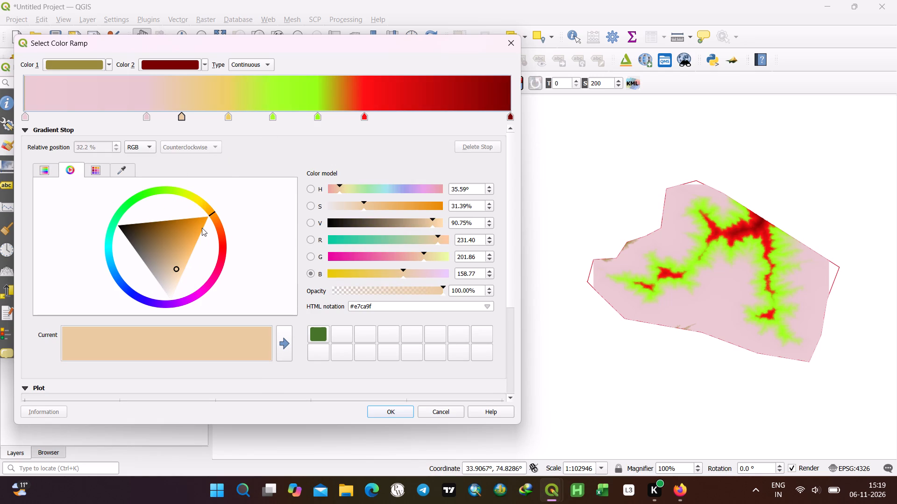
left_click_drag(211, 210, 193, 203)
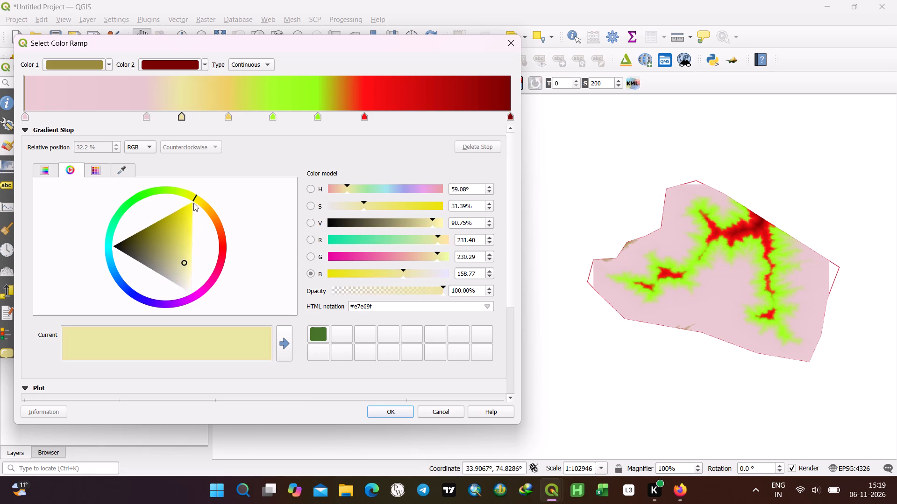
left_click_drag(193, 203, 194, 199)
left_click(186, 261)
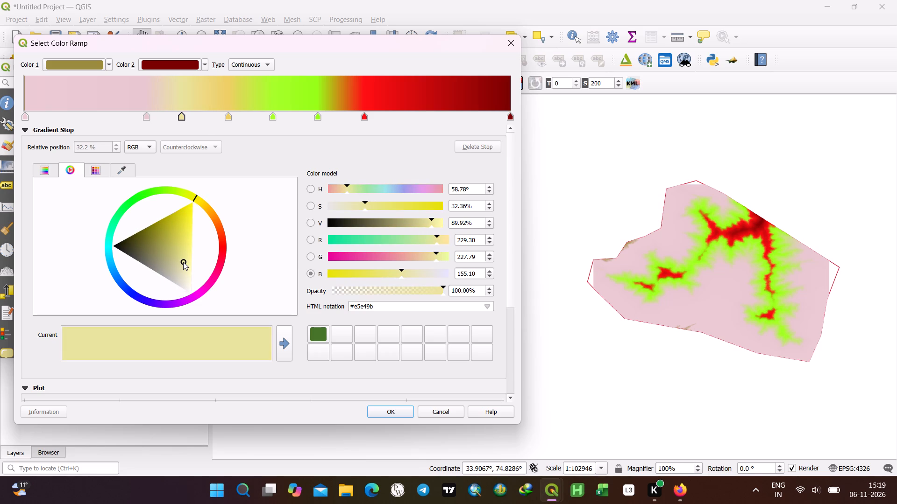
Move the pale pink stop beside the pale yellow one to 24.2 % and recolor it teal, #2b9492.
left_click_drag(147, 117, 142, 117)
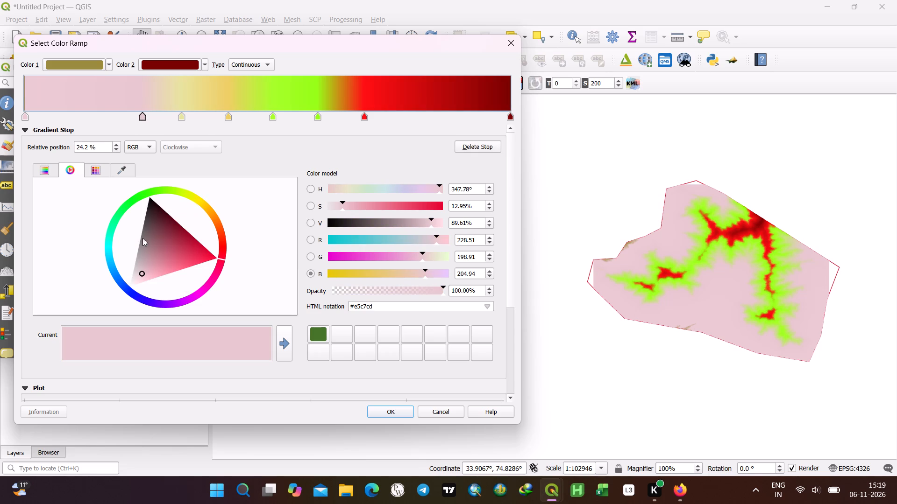
left_click_drag(137, 273, 159, 261)
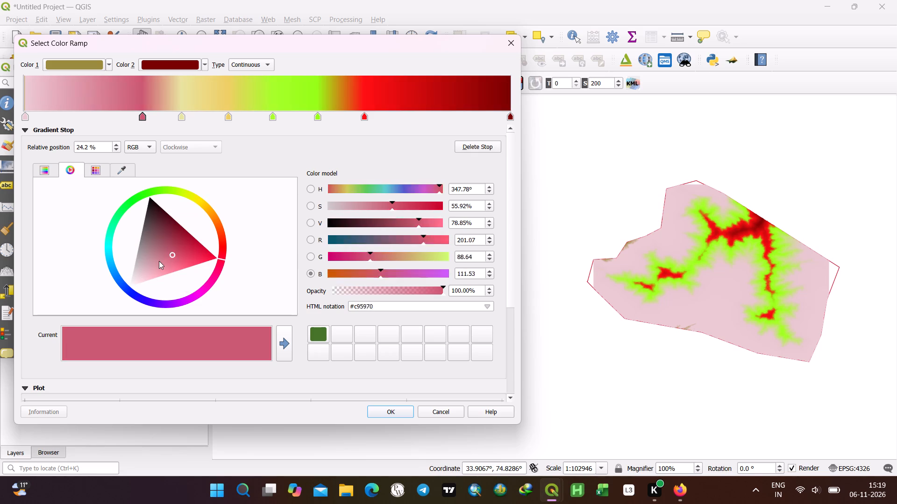
left_click_drag(159, 261, 145, 274)
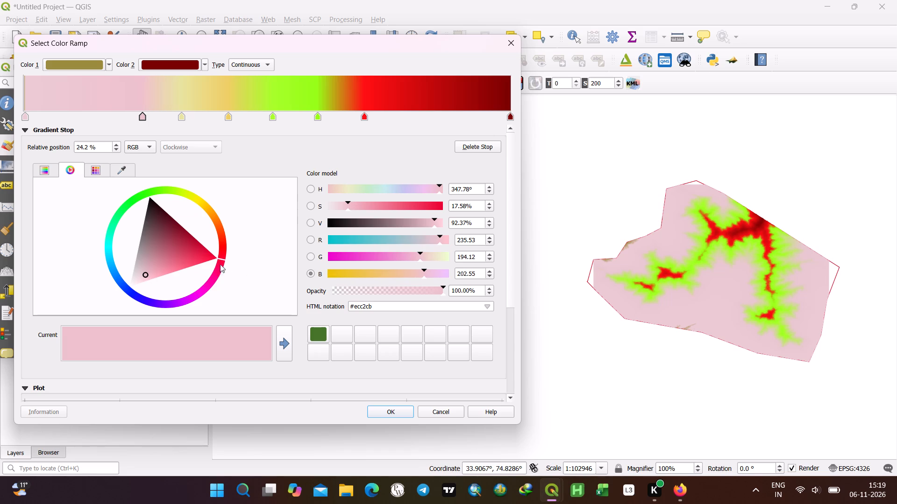
left_click_drag(220, 260, 117, 247)
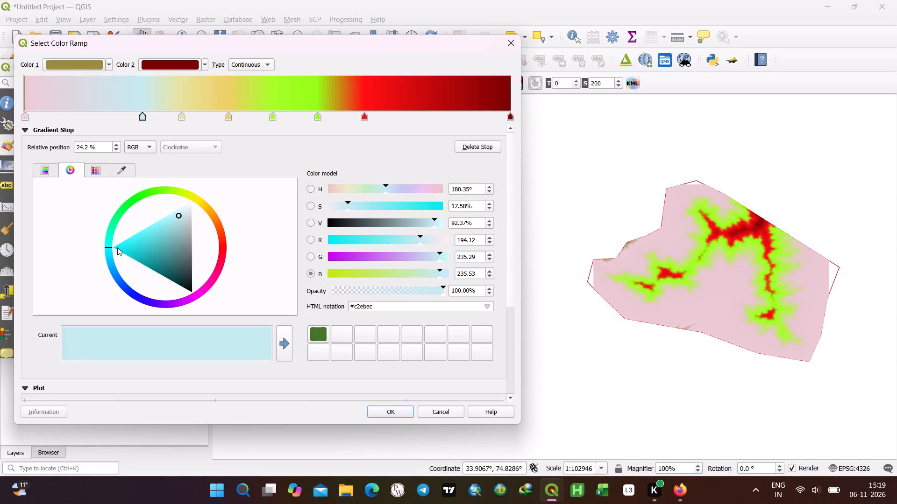
left_click_drag(117, 247, 118, 246)
left_click_drag(181, 213, 171, 224)
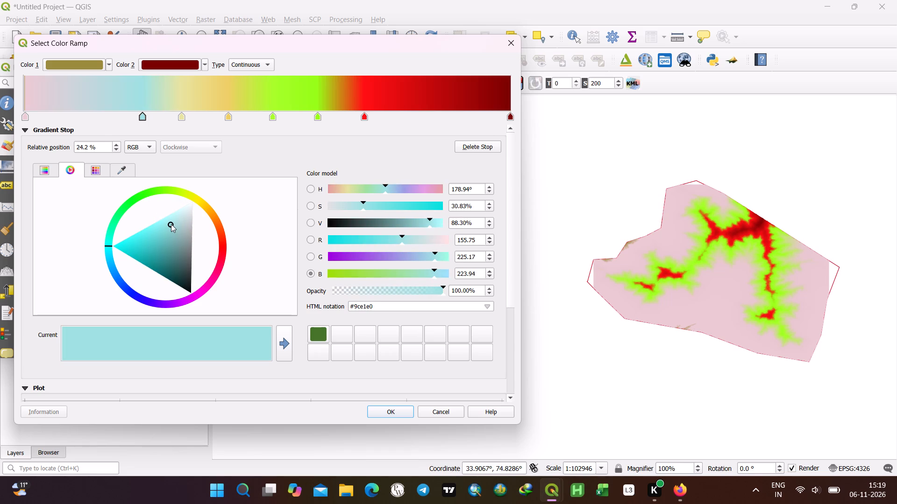
left_click_drag(171, 224, 123, 250)
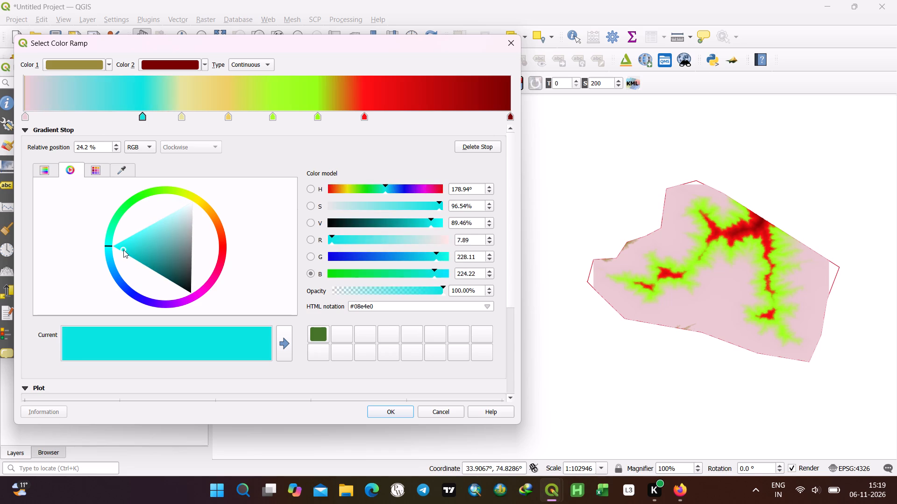
left_click_drag(123, 250, 157, 262)
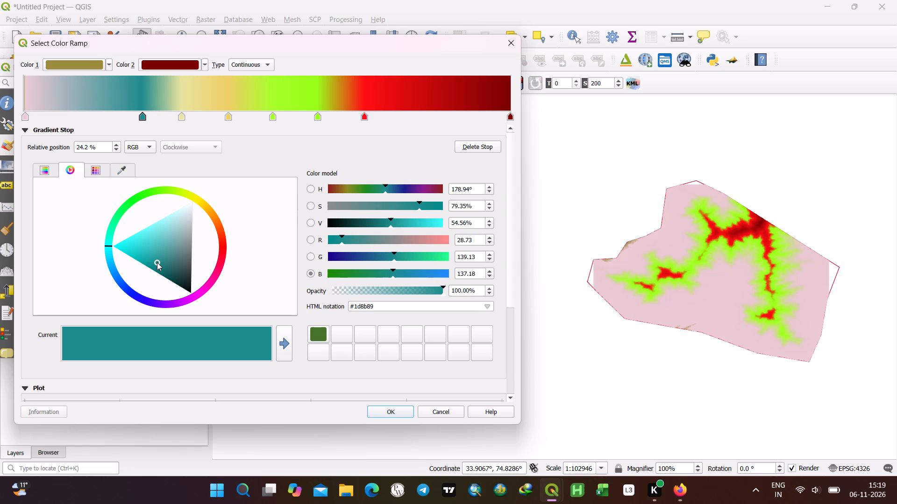
left_click_drag(157, 262, 159, 258)
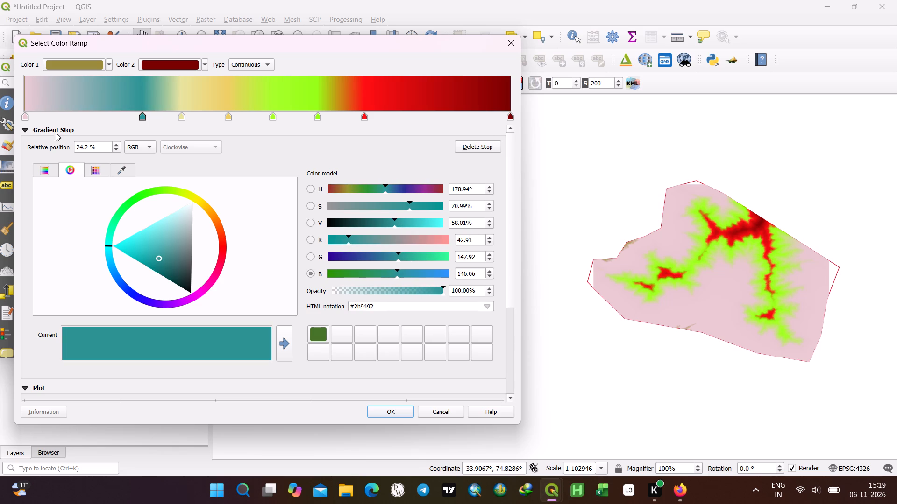
Recolor the pale pink stop at 0.2 % pale aqua, #cdece9, then apply the ramp and close the layer properties.
double_click(26, 116)
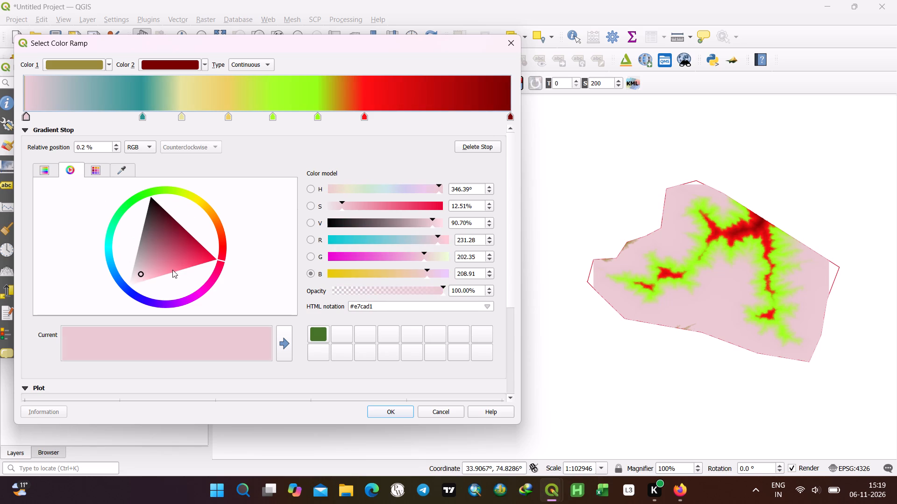
left_click_drag(219, 262, 93, 238)
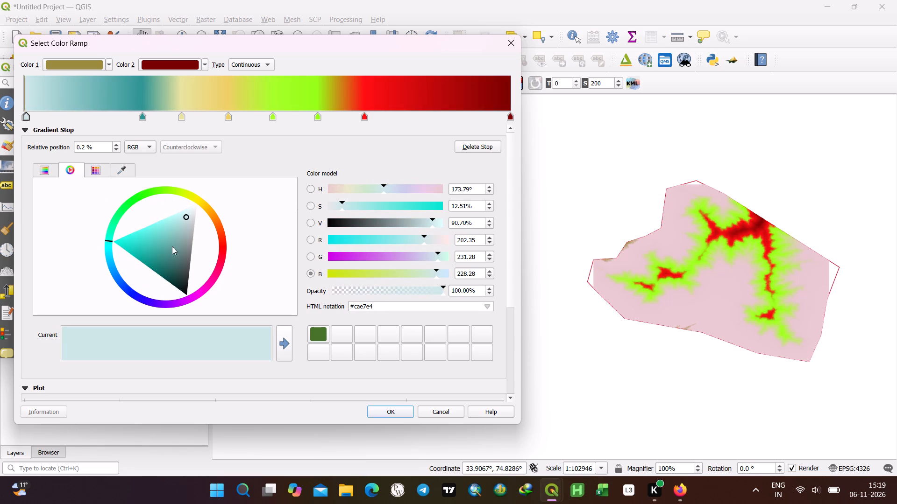
left_click_drag(183, 231, 186, 216)
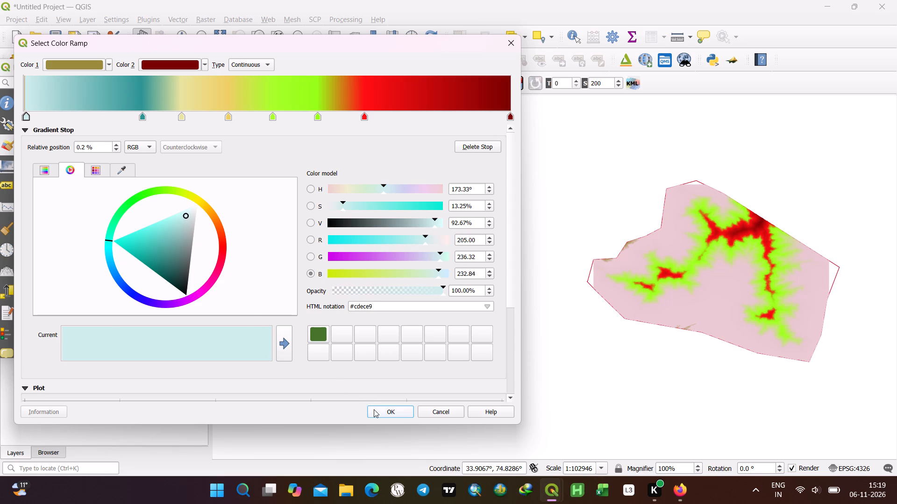
left_click(374, 409)
left_click(363, 347)
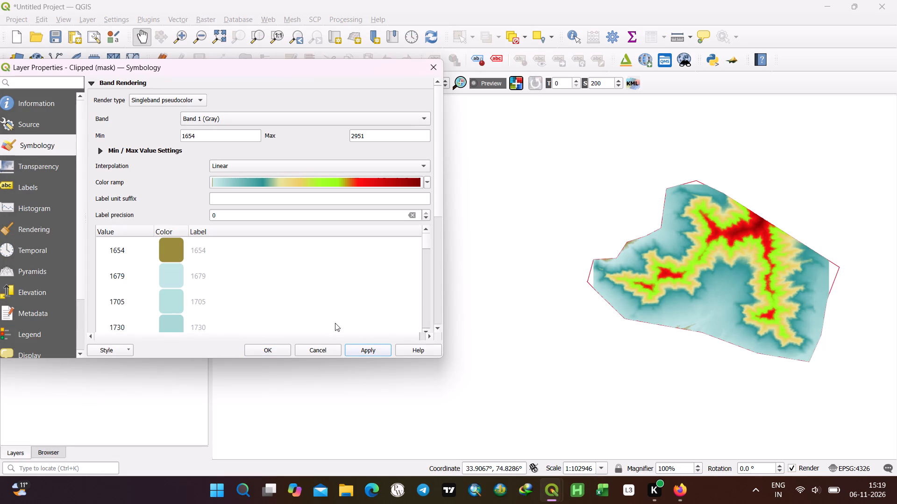
left_click(261, 346)
Switch to the 3D Map 1 window and examine the recolored terrain from several angles and distances.
left_click_drag(688, 300, 545, 303)
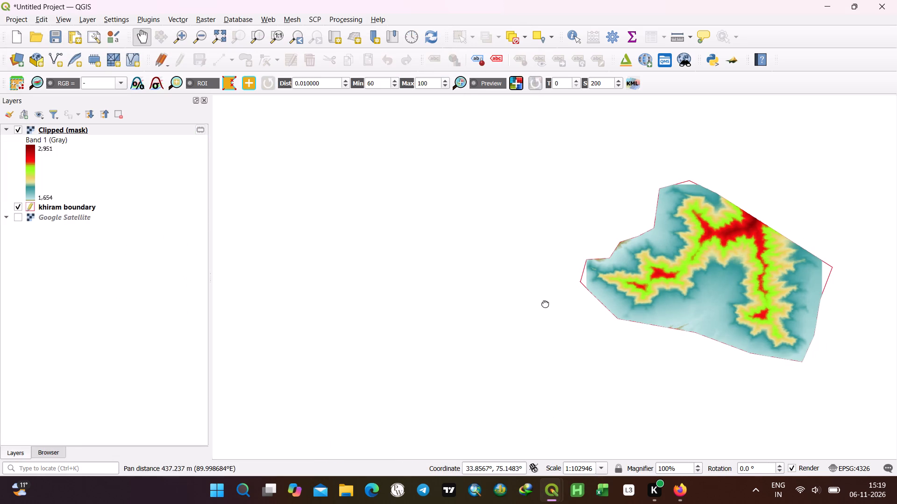
left_click_drag(545, 303, 525, 304)
left_click(589, 430)
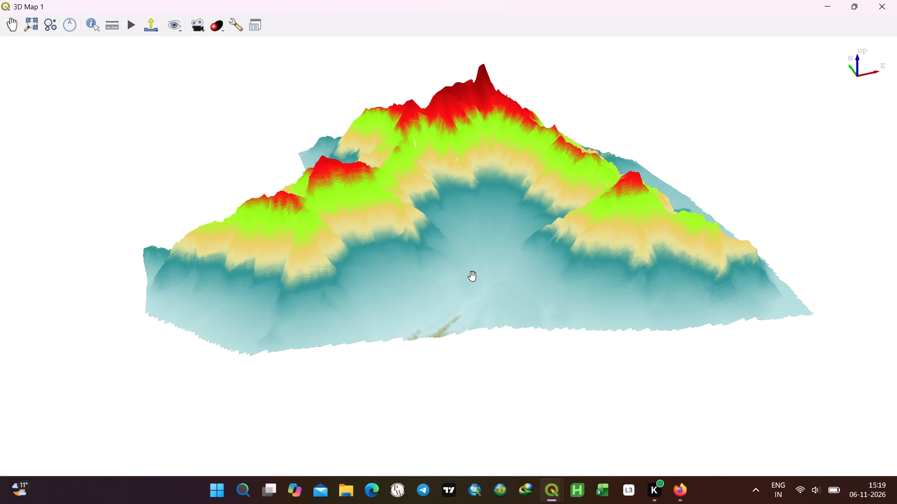
middle_click_drag(472, 273, 478, 240)
middle_click_drag(475, 211, 475, 206)
middle_click_drag(468, 184, 464, 151)
middle_click_drag(477, 262, 468, 187)
middle_click_drag(468, 186, 468, 198)
middle_click_drag(469, 210, 472, 242)
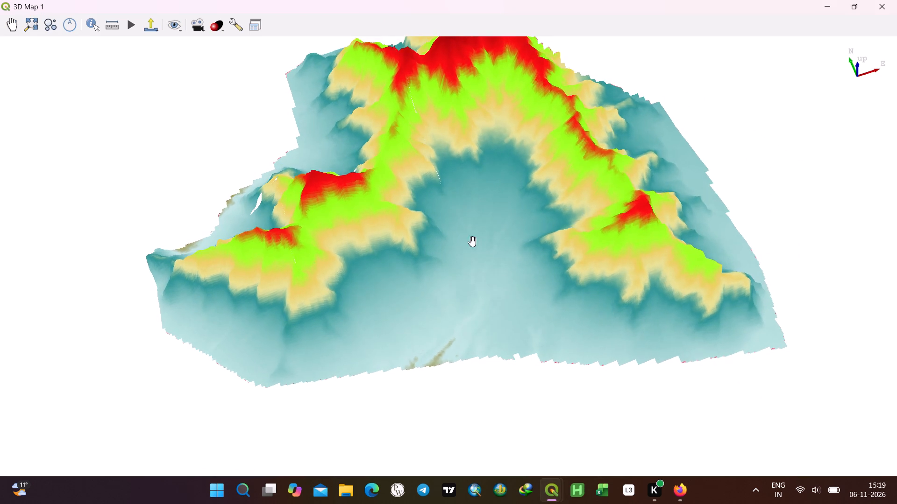
middle_click_drag(472, 242, 478, 289)
middle_click_drag(468, 184, 478, 258)
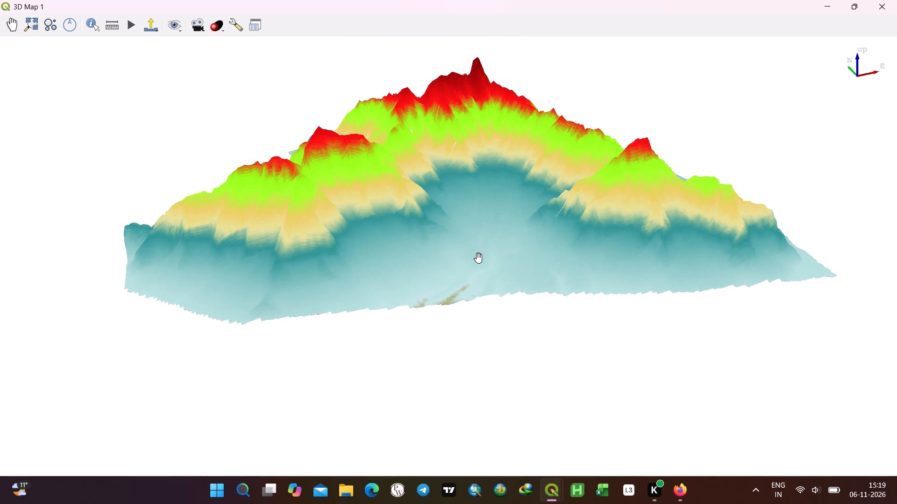
middle_click_drag(478, 258, 405, 205)
left_click_drag(511, 165, 466, 232)
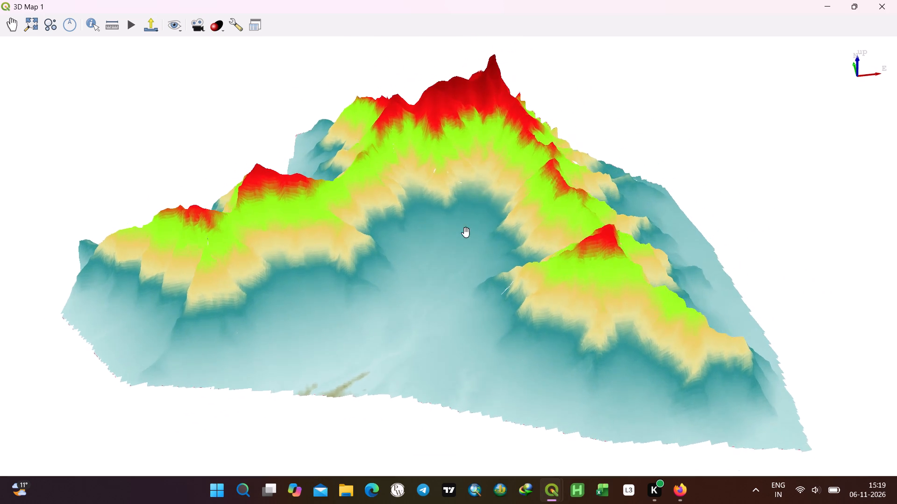
left_click_drag(466, 232, 465, 233)
left_click_drag(422, 298, 516, 293)
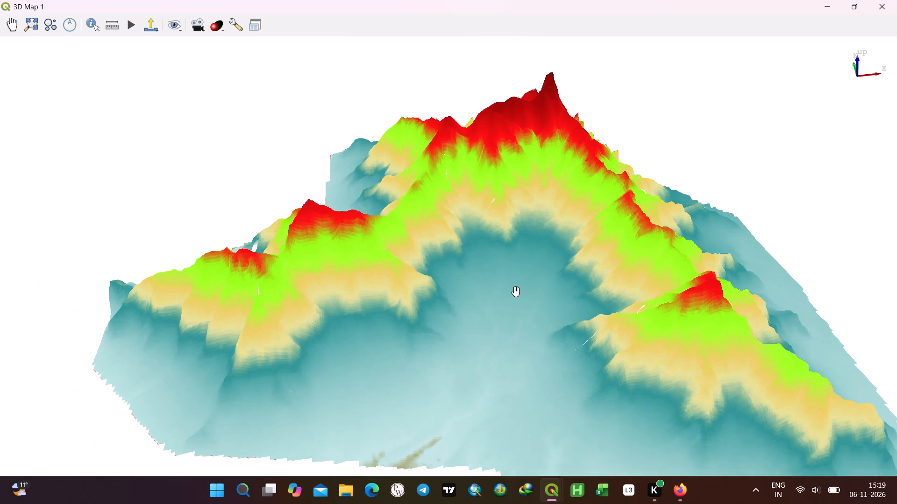
scroll(511, 287, "down", 2)
left_click_drag(526, 323, 537, 306)
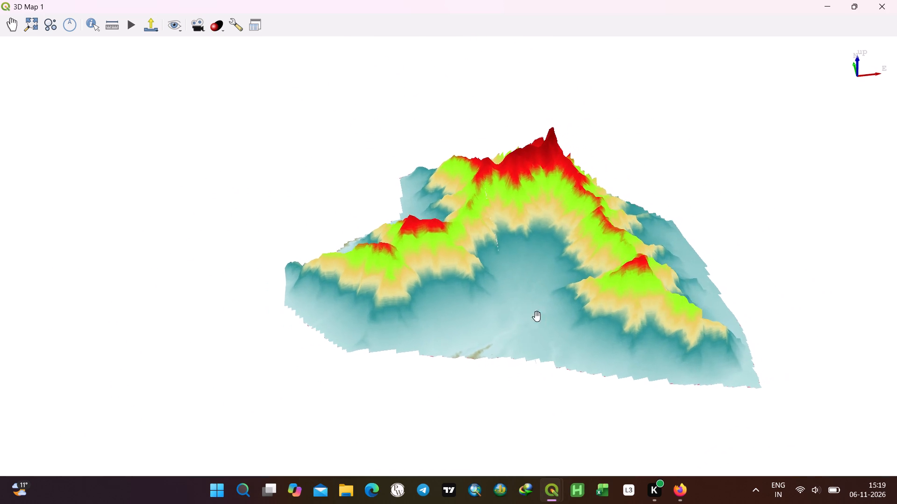
middle_click_drag(548, 312, 572, 301, "shift")
middle_click_drag(502, 283, 535, 301, "shift")
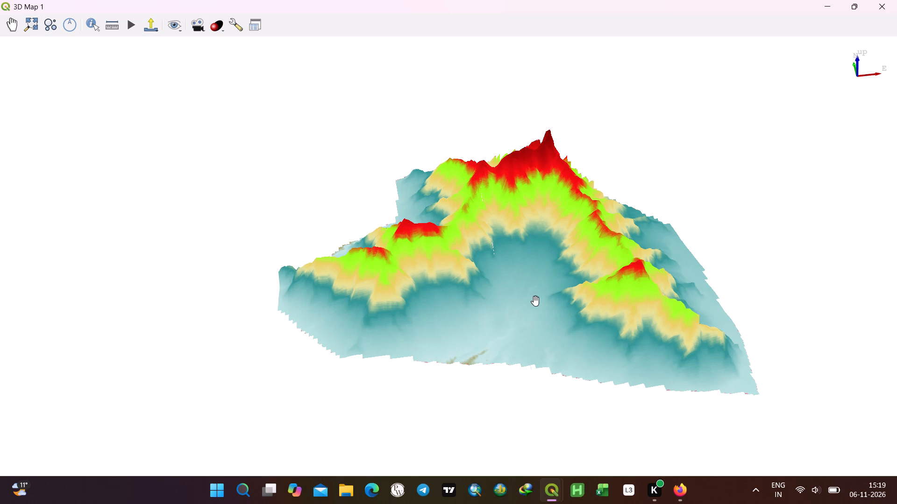
middle_click_drag(535, 301, 581, 305, "shift")
left_click_drag(463, 281, 577, 317, "shift")
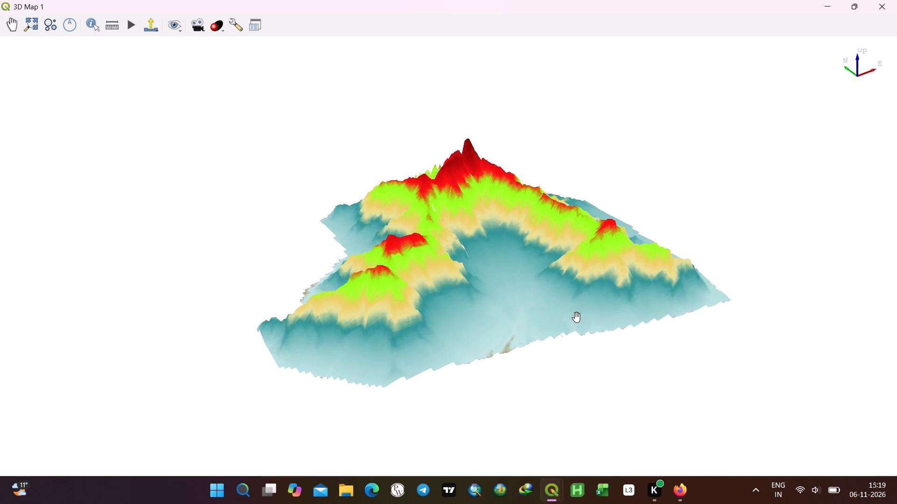
left_click_drag(577, 317, 527, 248, "shift")
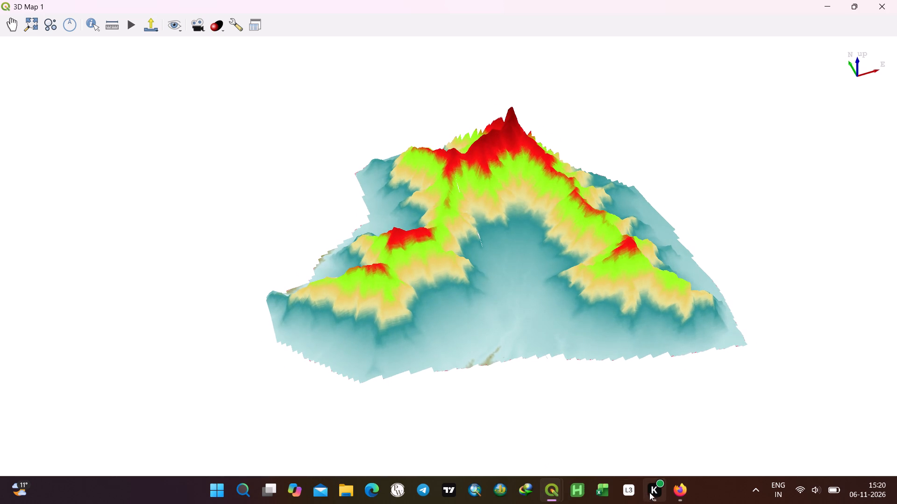
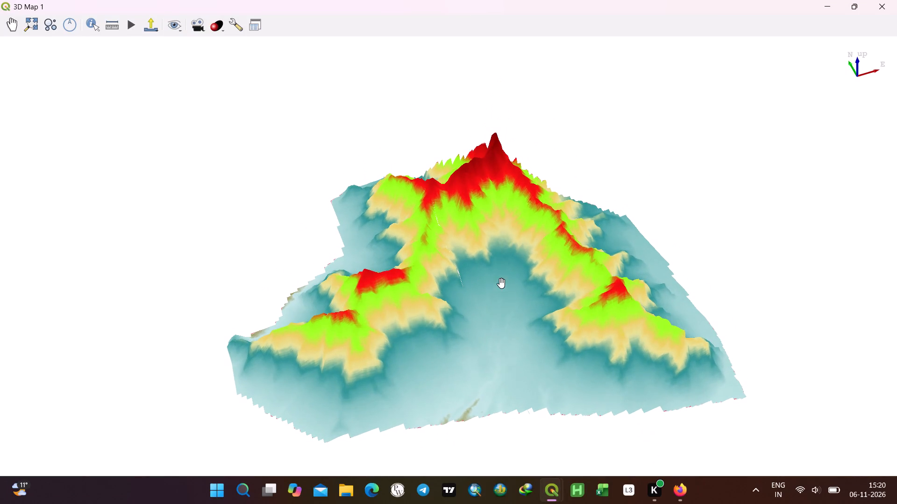
Examine the recolored terrain in the 3D map from overhead, oblique and low angles, both close up and from farther away.
left_click_drag(476, 285, 483, 209, "shift")
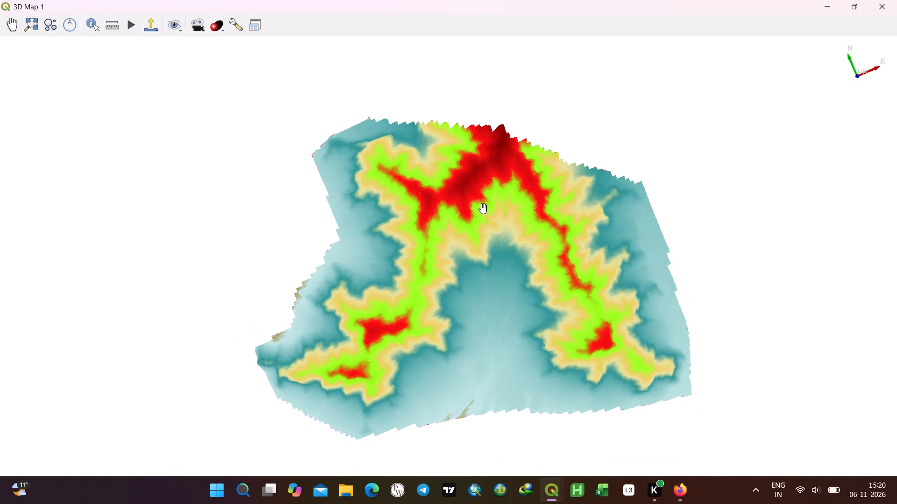
left_click_drag(483, 209, 487, 397, "shift")
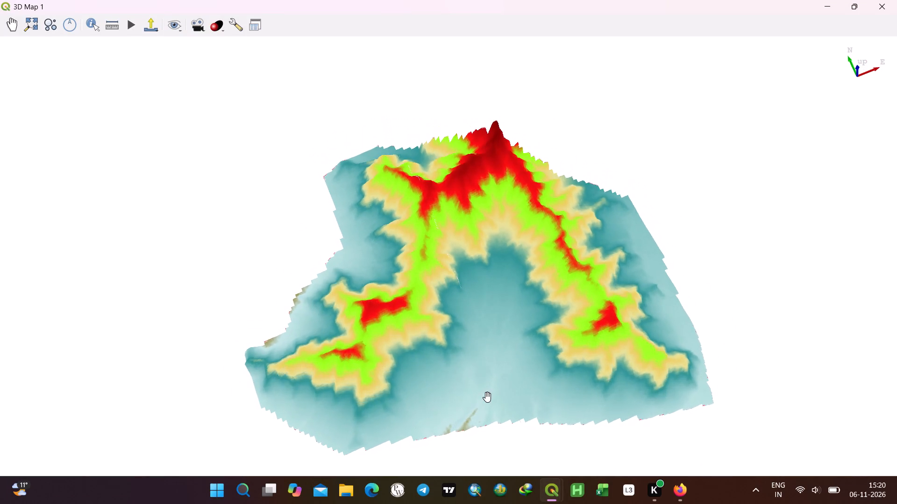
left_click_drag(487, 397, 487, 396, "shift")
left_click_drag(476, 234, 468, 364, "shift")
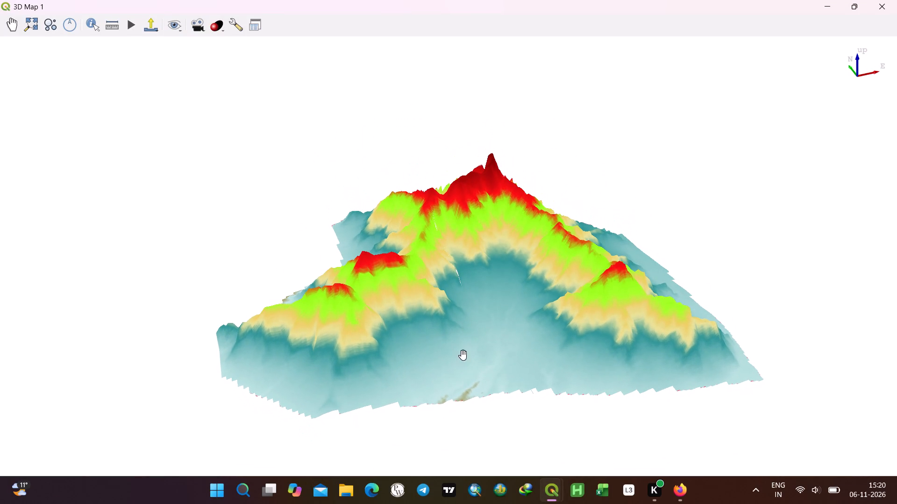
left_click(512, 456)
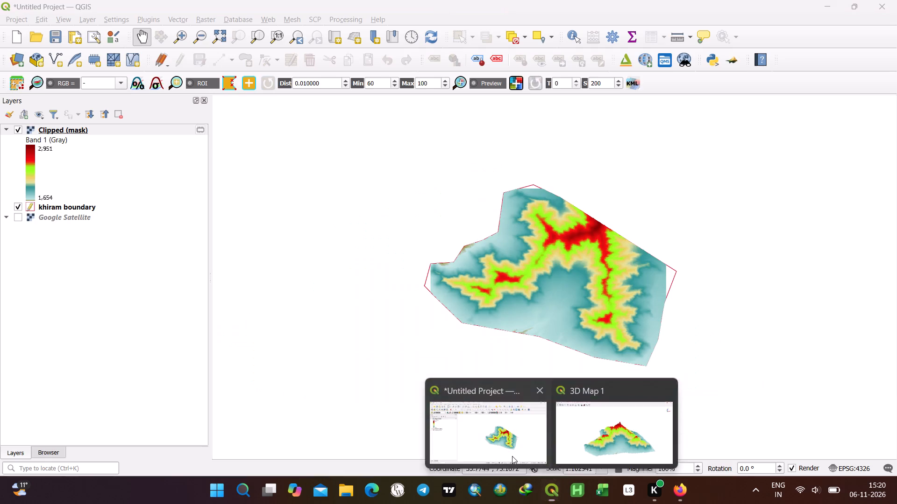
right_click(60, 125)
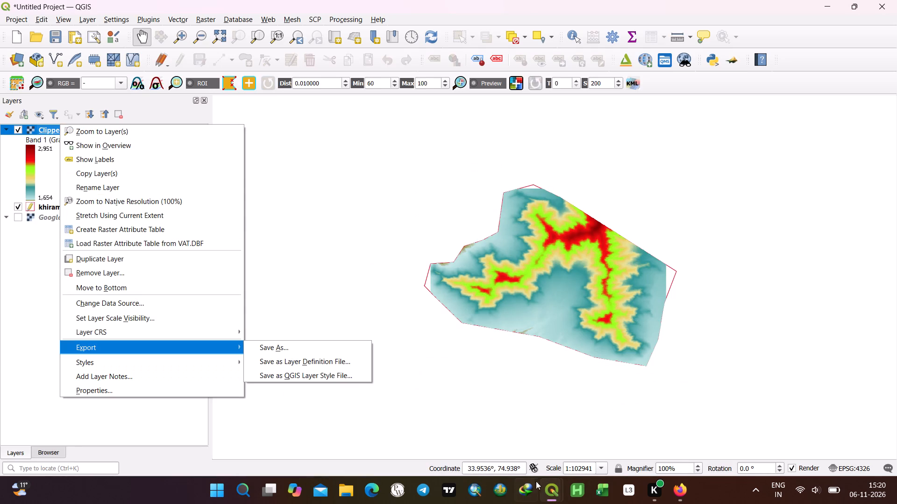
left_click(600, 443)
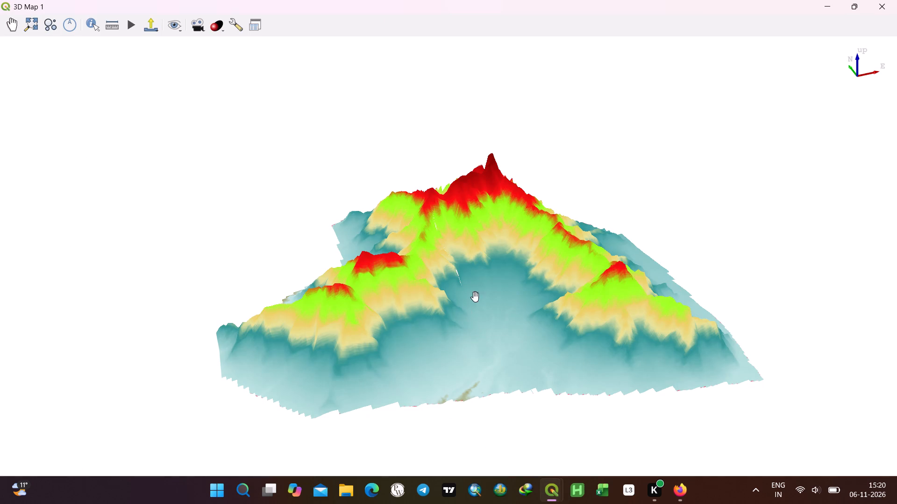
scroll(513, 220, "up", 4)
scroll(512, 218, "down", 3)
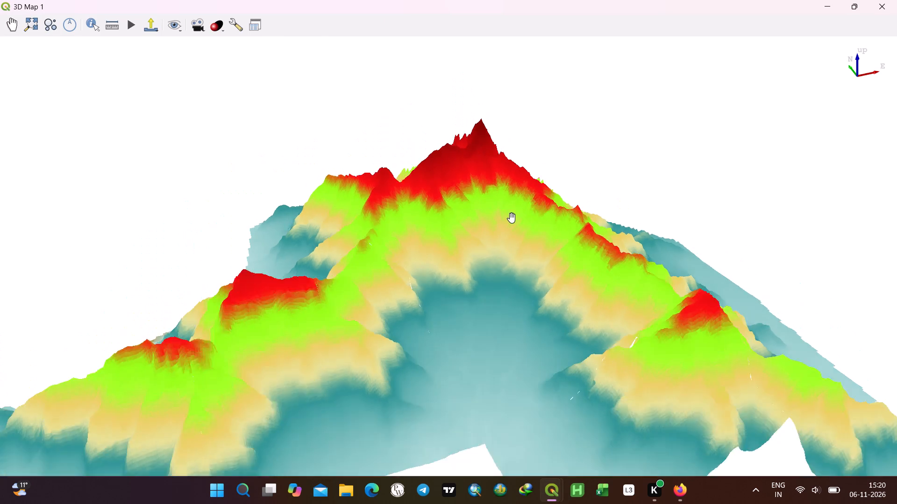
scroll(512, 218, "down", 3)
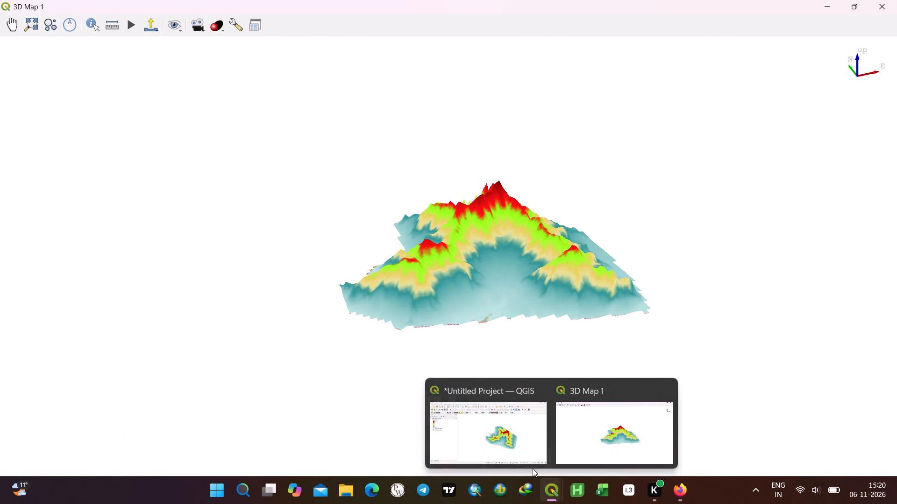
Reopen the Clipped (mask) layer's color ramp, add a stop at 88.9 % and color it dark maroon, #6b1330.
left_click(517, 434)
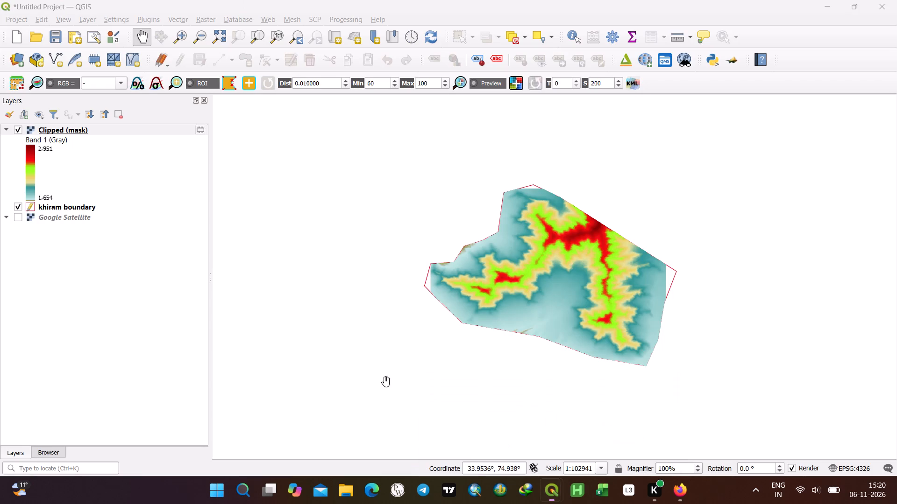
right_click(65, 125)
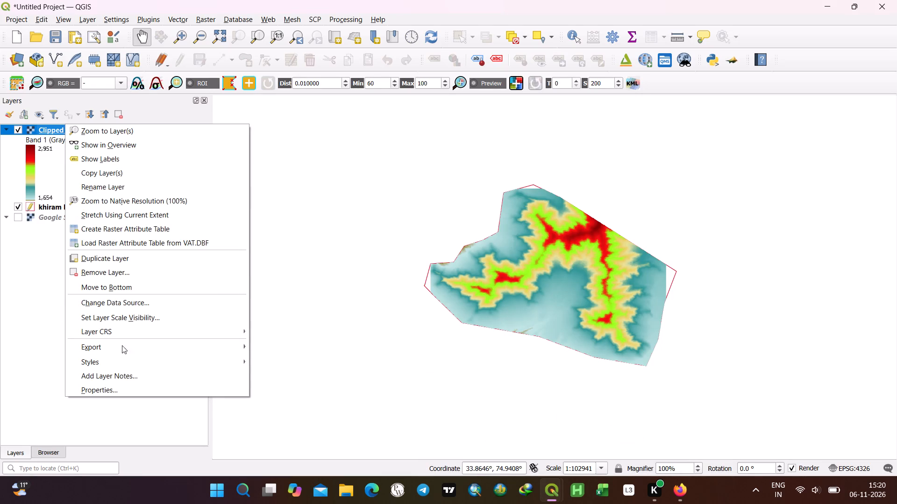
left_click(119, 385)
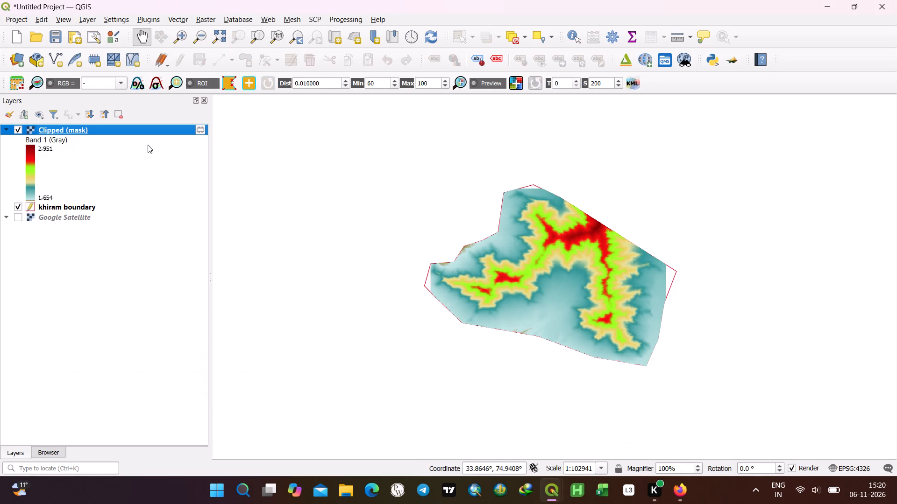
double_click(268, 183)
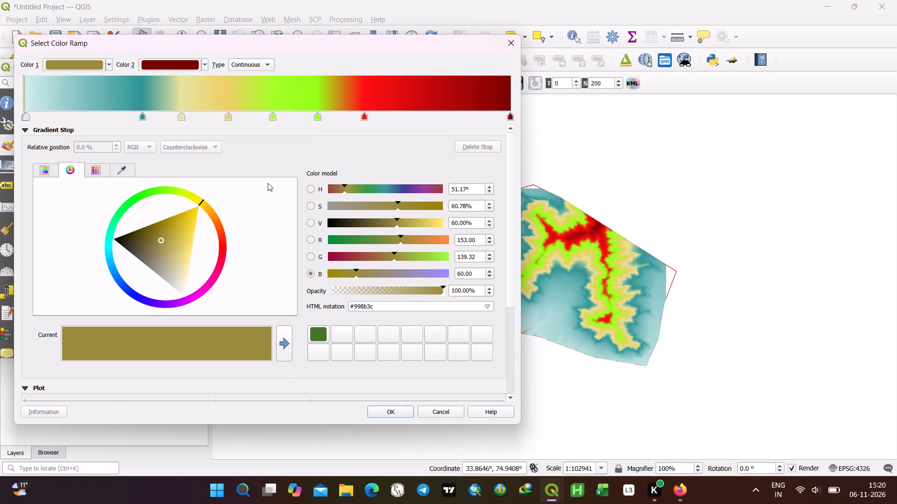
double_click(456, 111)
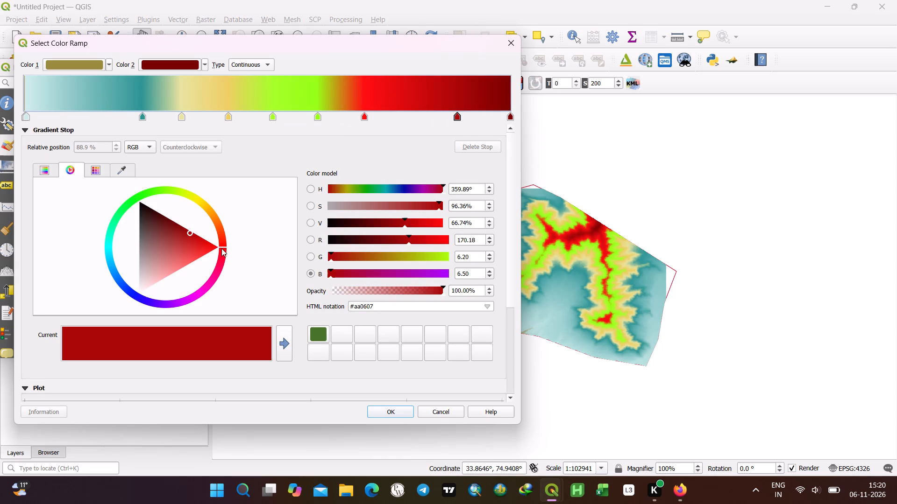
left_click_drag(224, 245, 229, 270)
left_click_drag(194, 243, 172, 220)
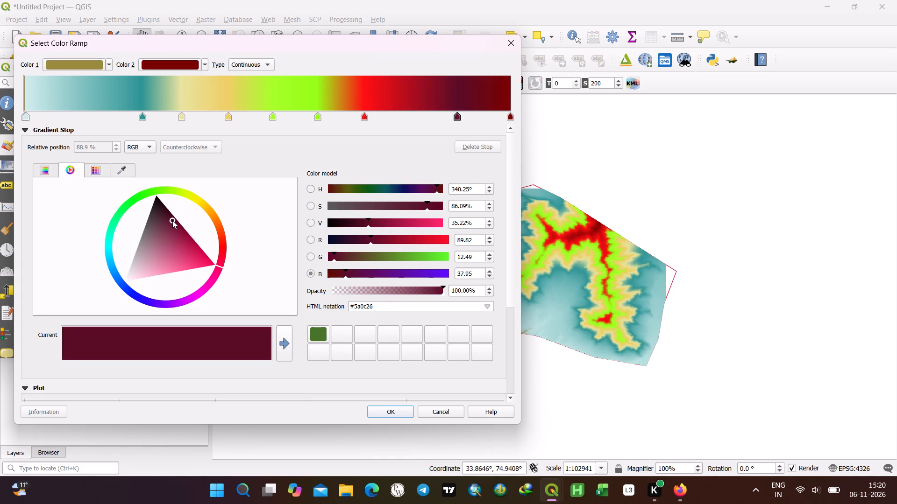
left_click_drag(172, 220, 184, 240)
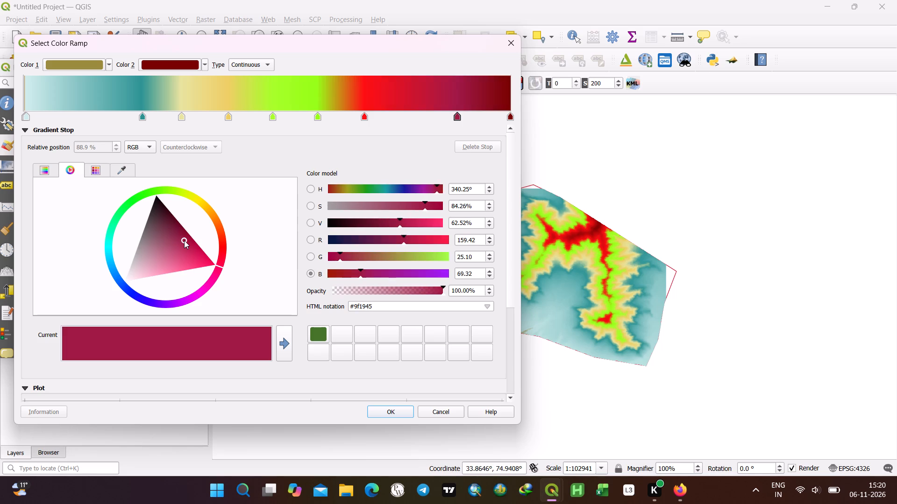
left_click_drag(184, 240, 174, 226)
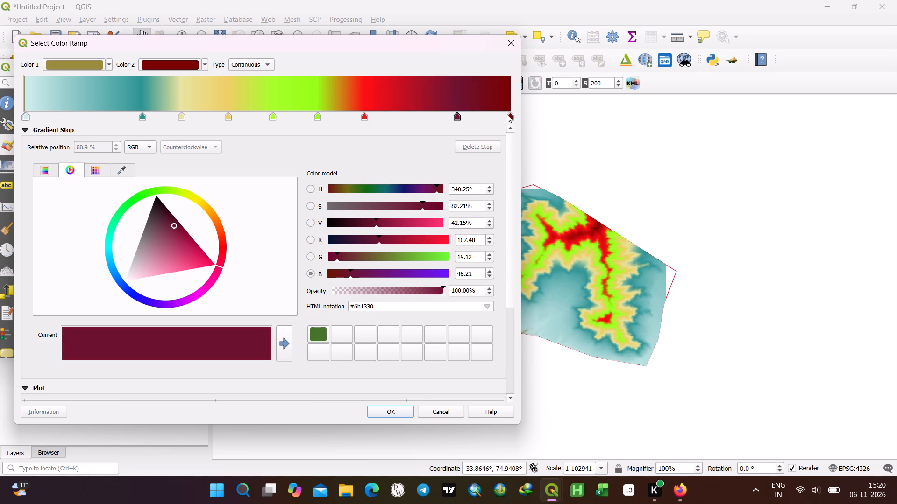
Recolor the ramp's end stop at 100 % near-black maroon, #1c0008.
left_click(507, 114)
left_click_drag(225, 242, 220, 262)
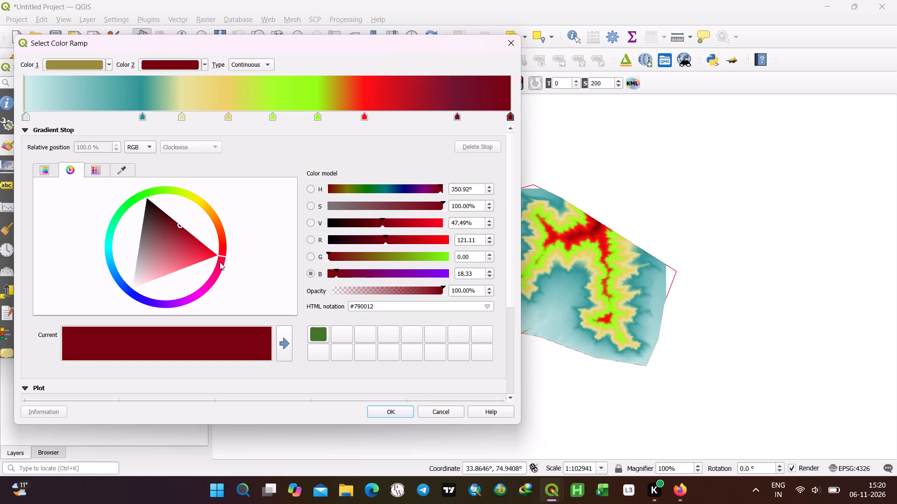
left_click_drag(220, 262, 219, 263)
left_click_drag(184, 230, 157, 201)
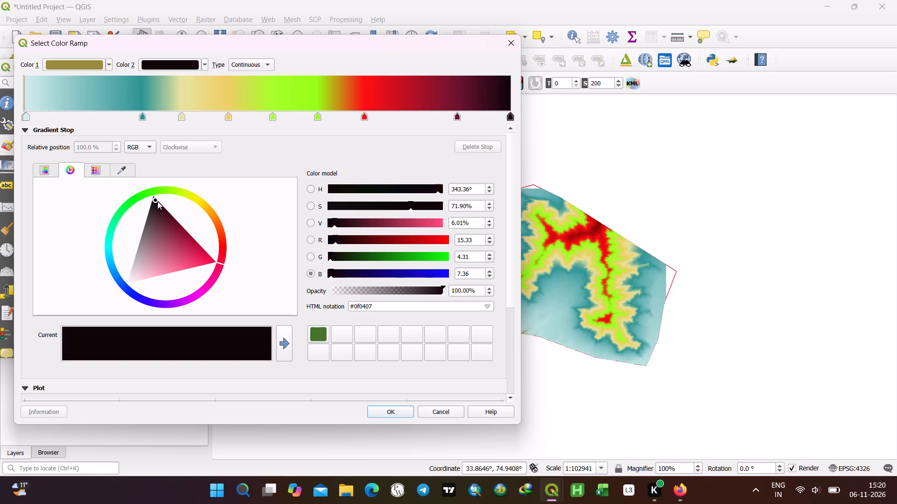
left_click_drag(157, 201, 160, 203)
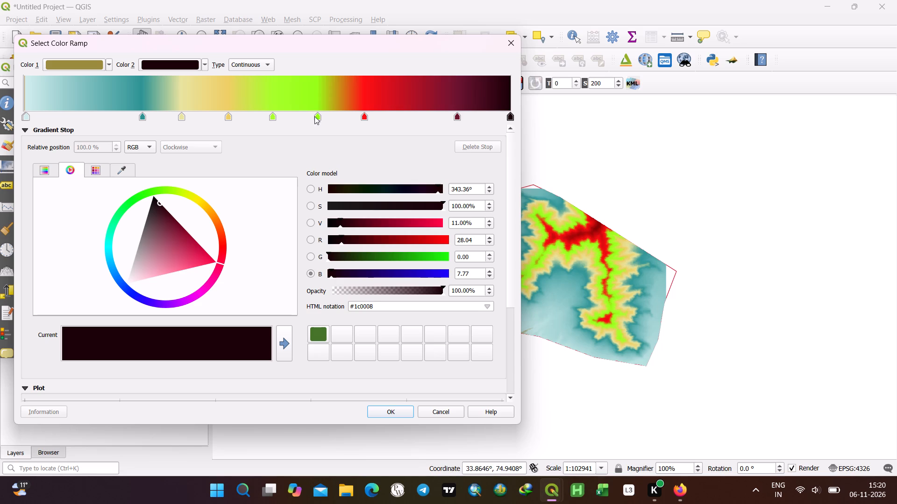
Apply the edited ramp to the Clipped (mask) layer and check the recolored terrain in the 3D Map 1 window.
left_click(315, 116)
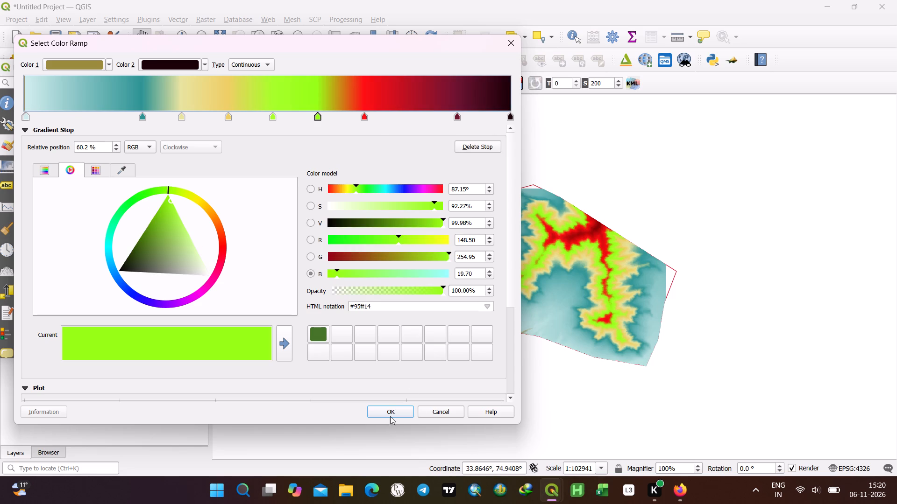
left_click(391, 414)
left_click(367, 350)
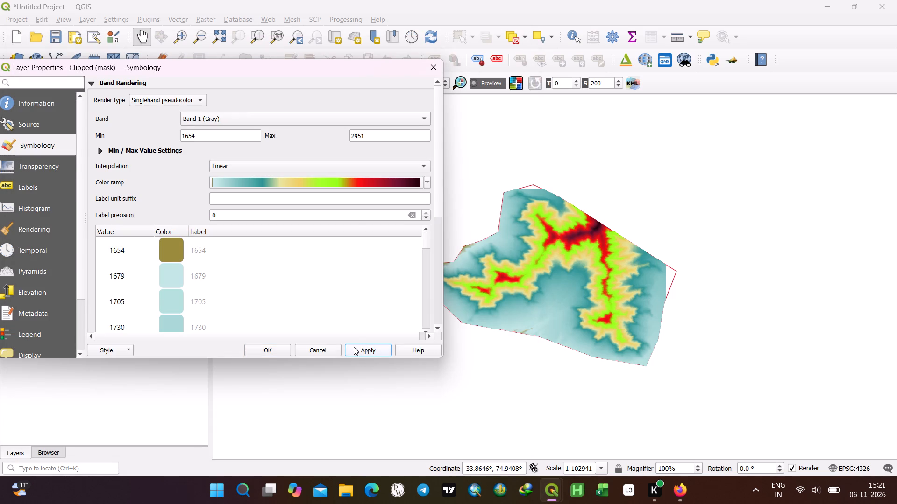
left_click(269, 350)
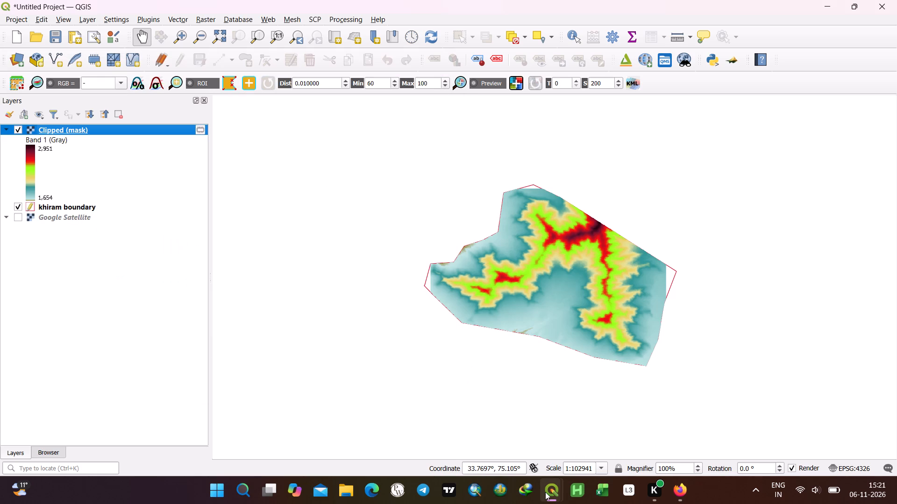
left_click(593, 447)
scroll(516, 269, "up", 2)
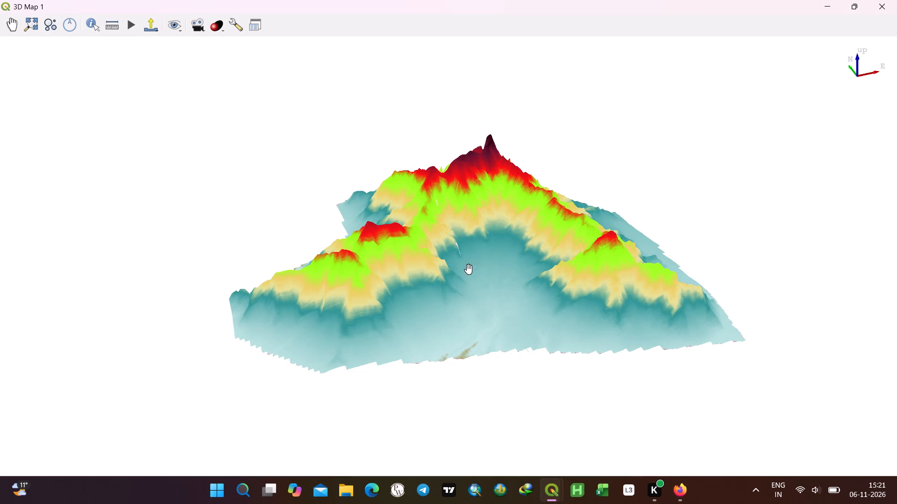
scroll(486, 253, "down", 1)
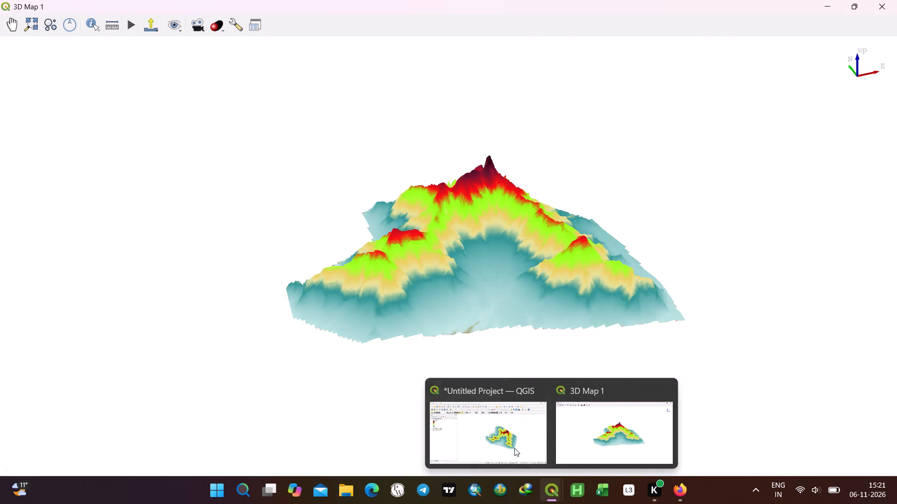
Reopen the Clipped (mask) layer's color ramp and recolor the green stop at 60.2 % bright yellow.
left_click(488, 416)
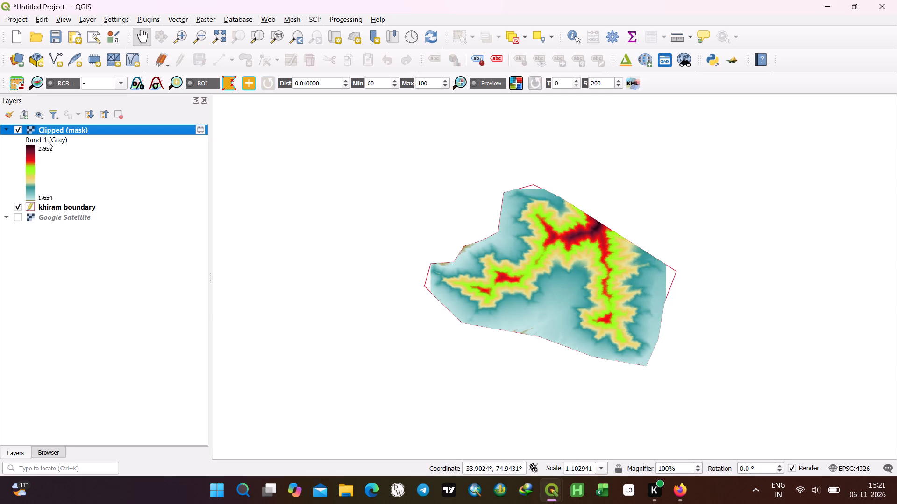
right_click(59, 126)
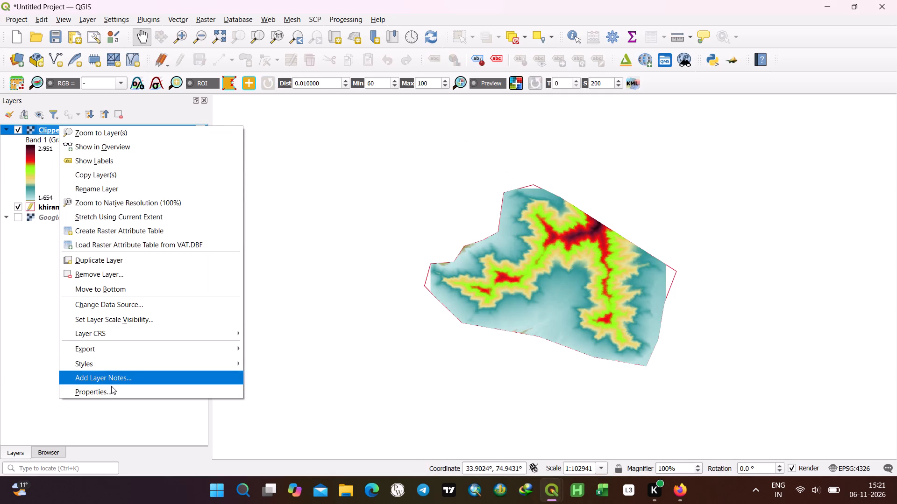
left_click(110, 392)
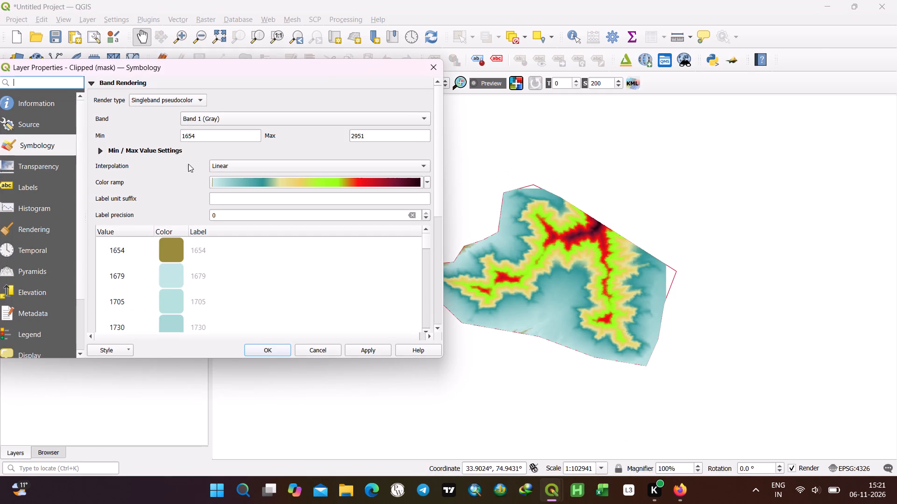
double_click(286, 181)
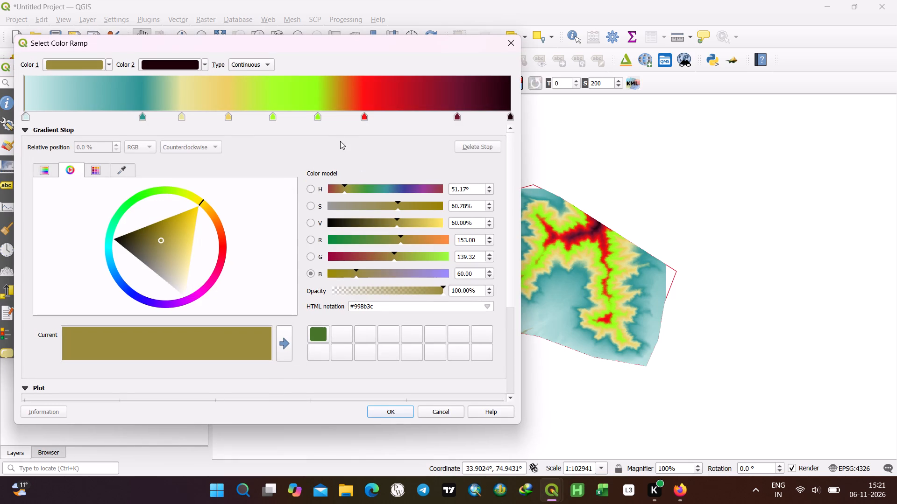
left_click(320, 116)
left_click_drag(168, 188, 204, 182)
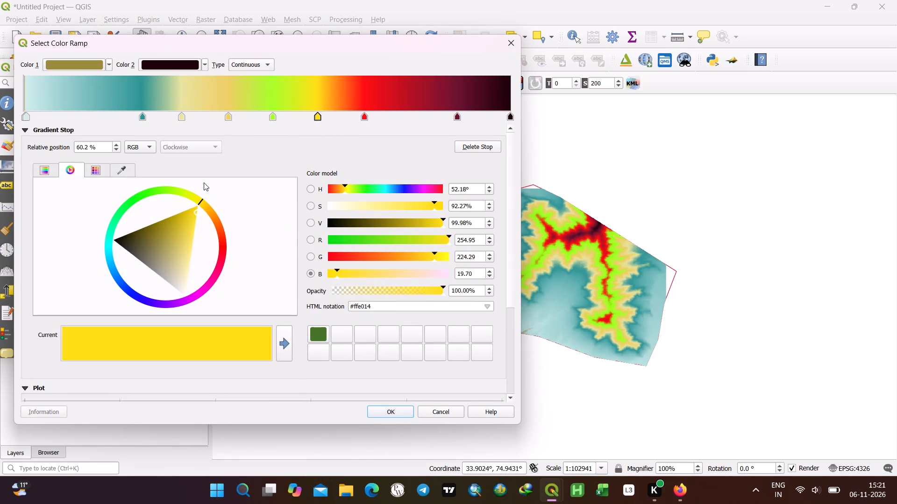
left_click_drag(204, 182, 197, 181)
left_click_drag(184, 203, 182, 278)
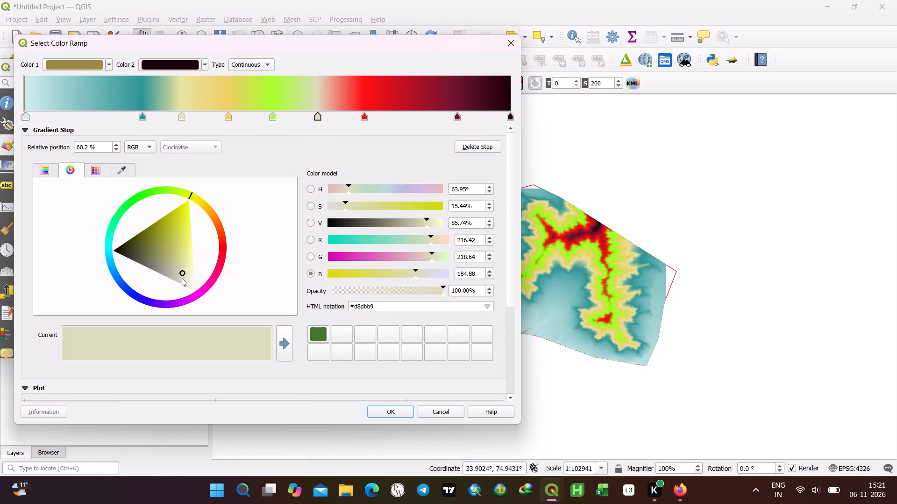
left_click_drag(182, 278, 185, 225)
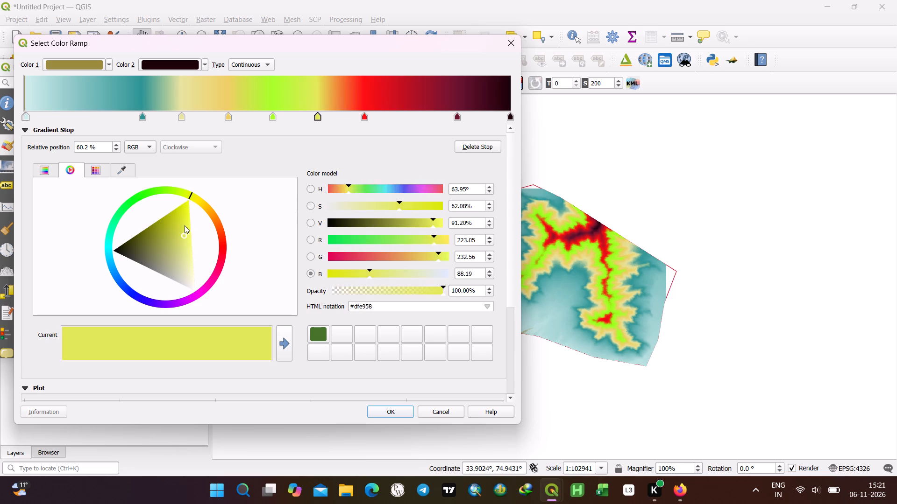
left_click_drag(185, 225, 185, 182)
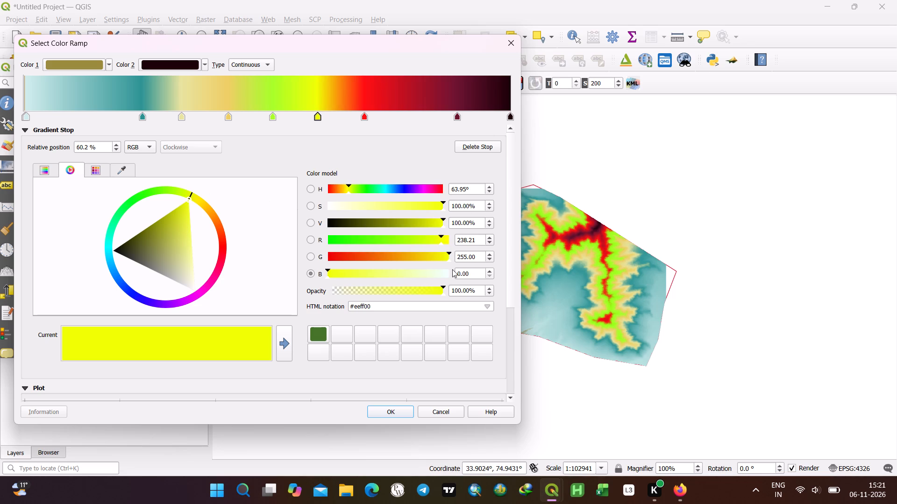
left_click(89, 170)
left_click(44, 168)
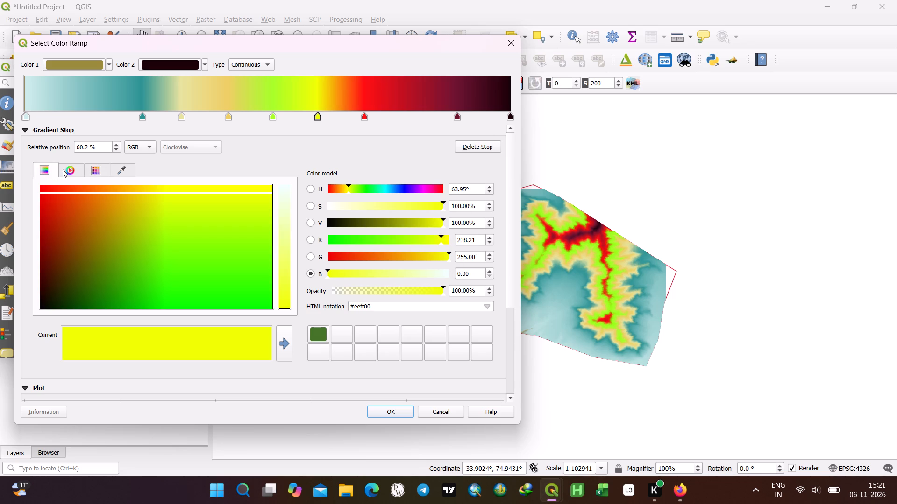
left_click_drag(272, 194, 258, 176)
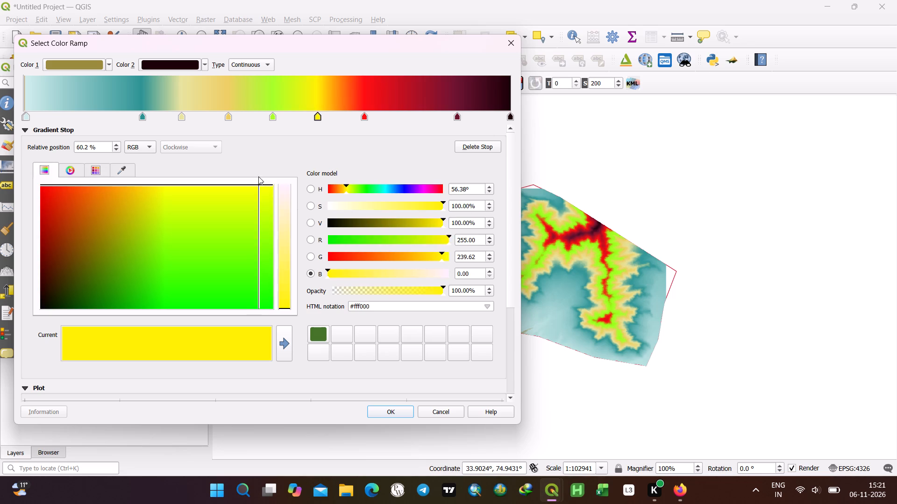
left_click_drag(258, 176, 268, 186)
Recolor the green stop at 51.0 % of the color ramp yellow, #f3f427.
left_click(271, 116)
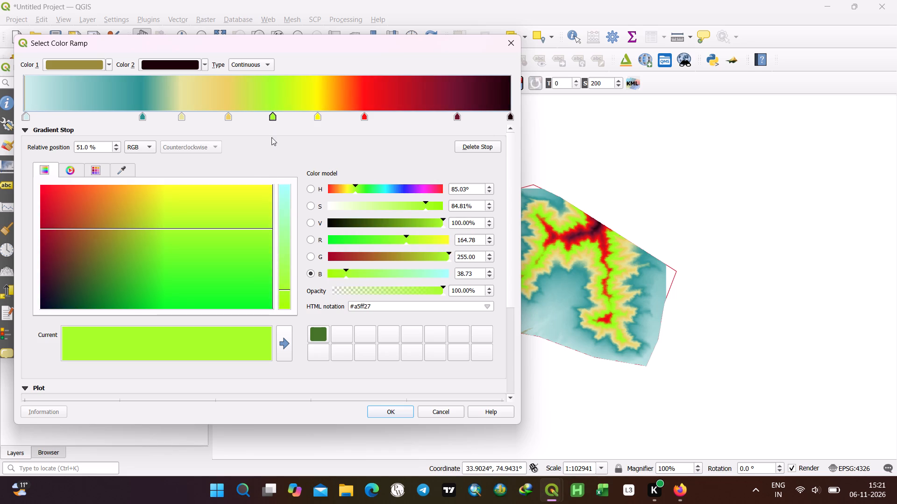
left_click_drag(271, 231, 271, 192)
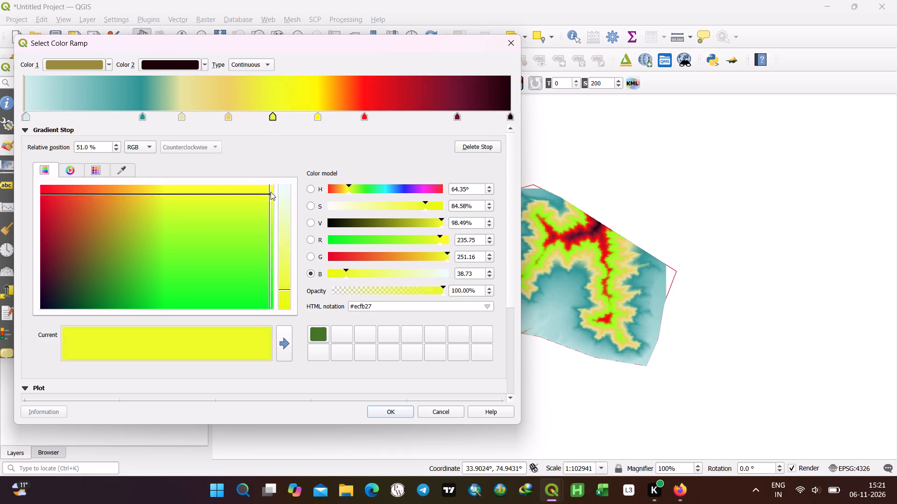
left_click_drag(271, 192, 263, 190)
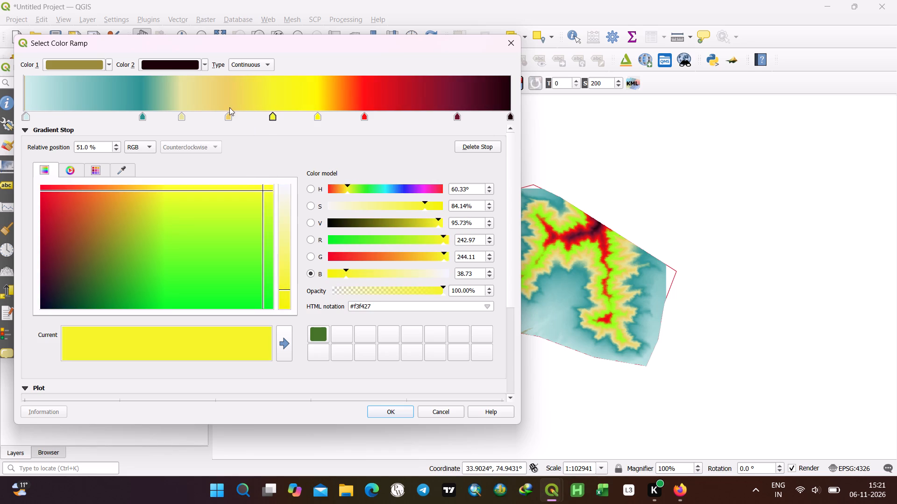
Move the tan-orange stop just before the 51.0 % stop to 44.1 % and recolor it light yellow, #ecf961.
left_click_drag(228, 114, 239, 115)
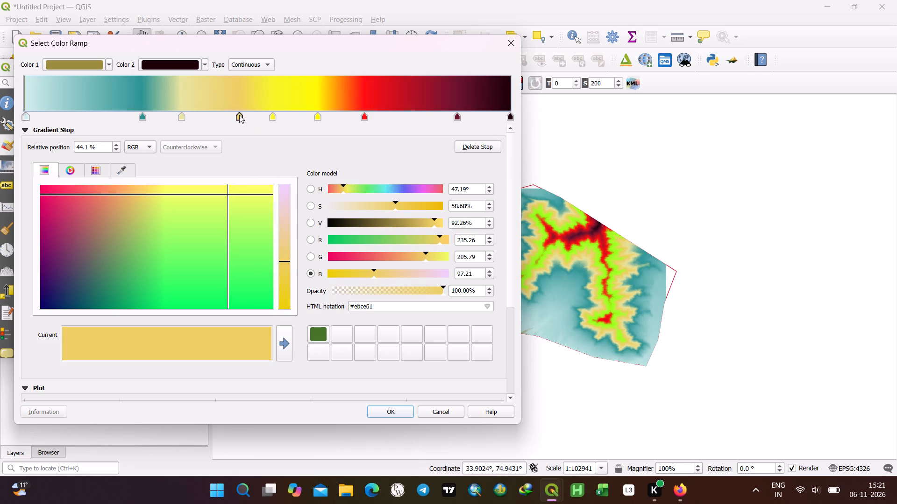
left_click(239, 115)
left_click_drag(228, 193, 261, 197)
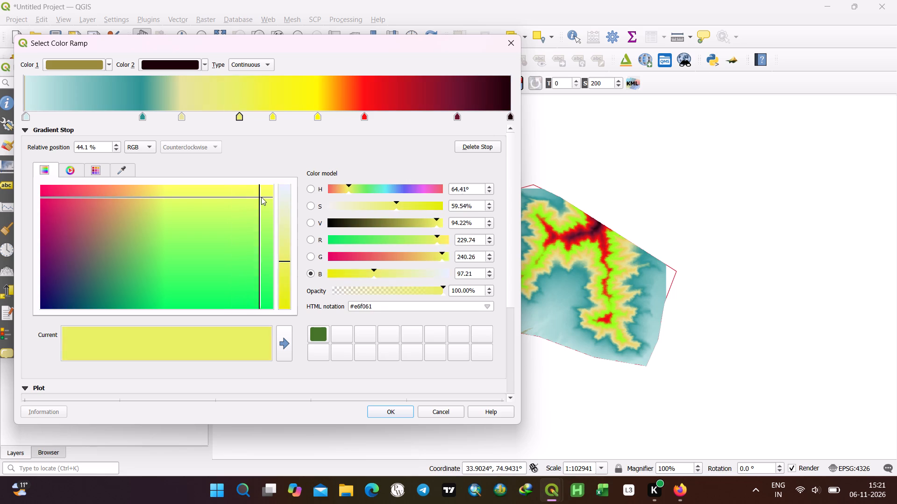
left_click_drag(261, 197, 267, 194)
Add a gradient stop at 40.3 % and color it light green, #87e574.
double_click(220, 112)
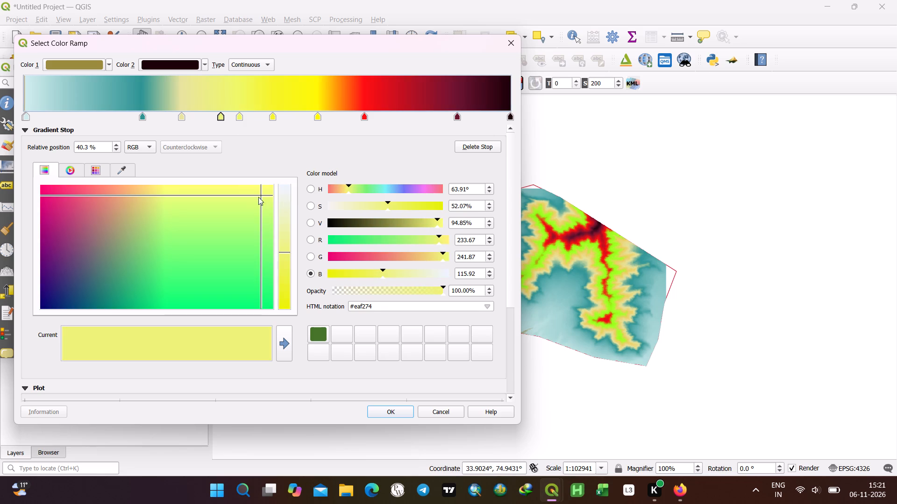
left_click_drag(258, 194, 249, 212)
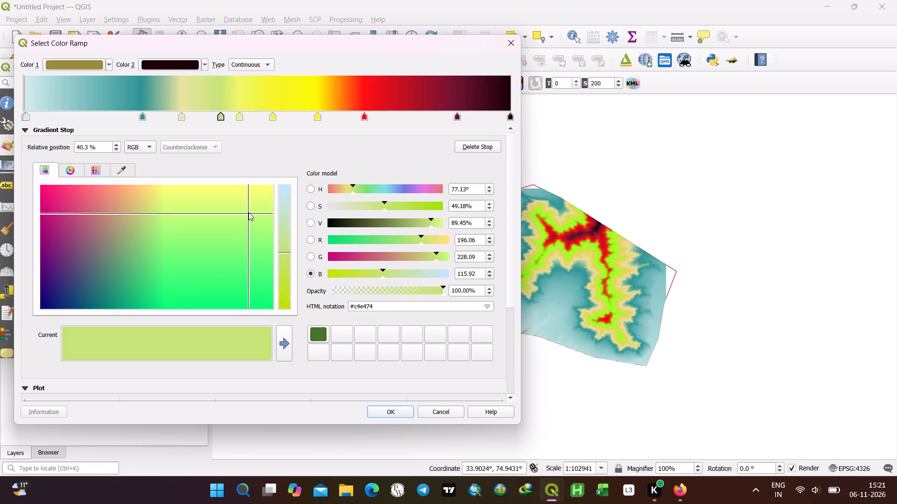
left_click_drag(249, 212, 245, 221)
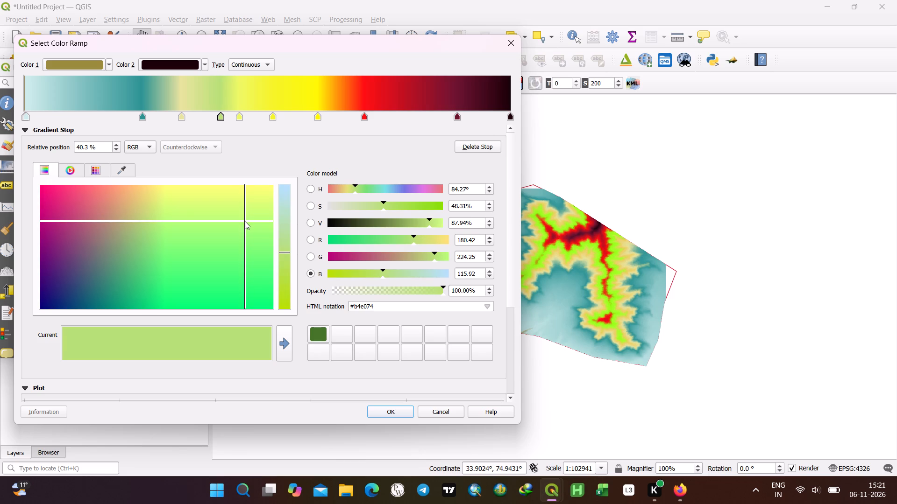
left_click_drag(245, 221, 249, 243)
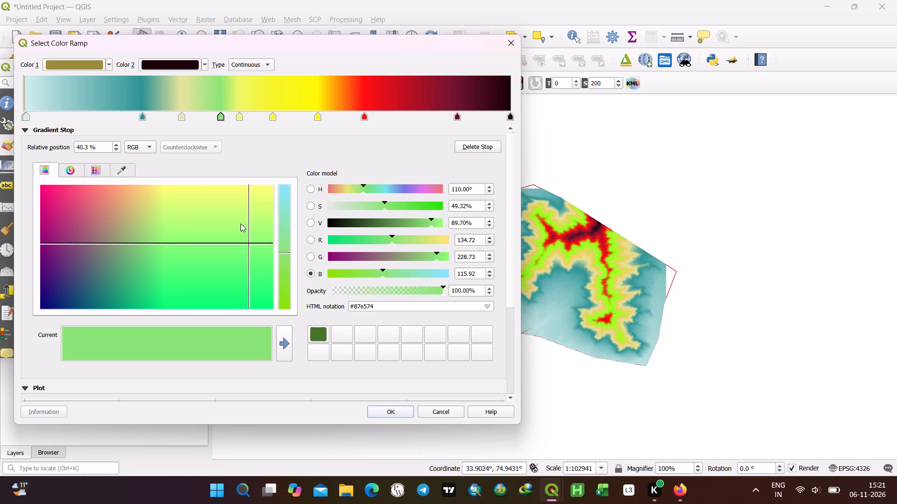
Recolor the beige stop at 32.2 % light green, #8fe99b, and shift it to 35.1 %.
left_click(184, 117)
left_click_drag(247, 196, 247, 204)
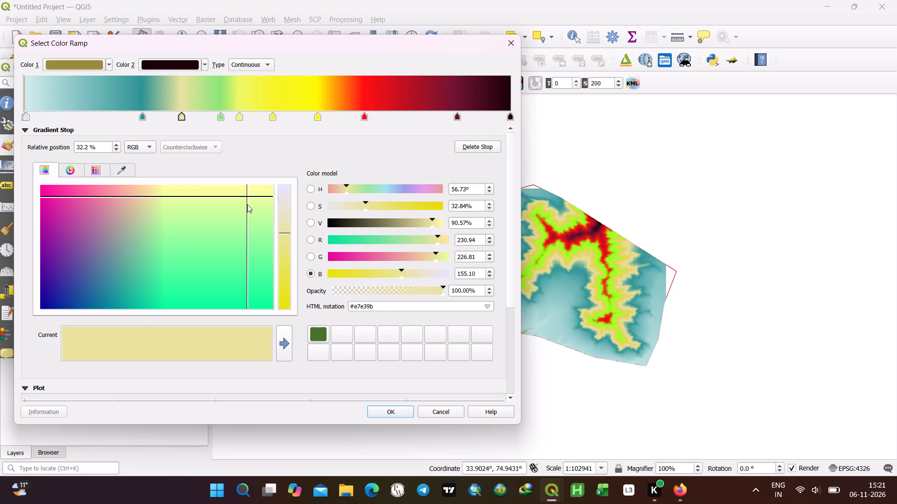
left_click_drag(247, 204, 245, 260)
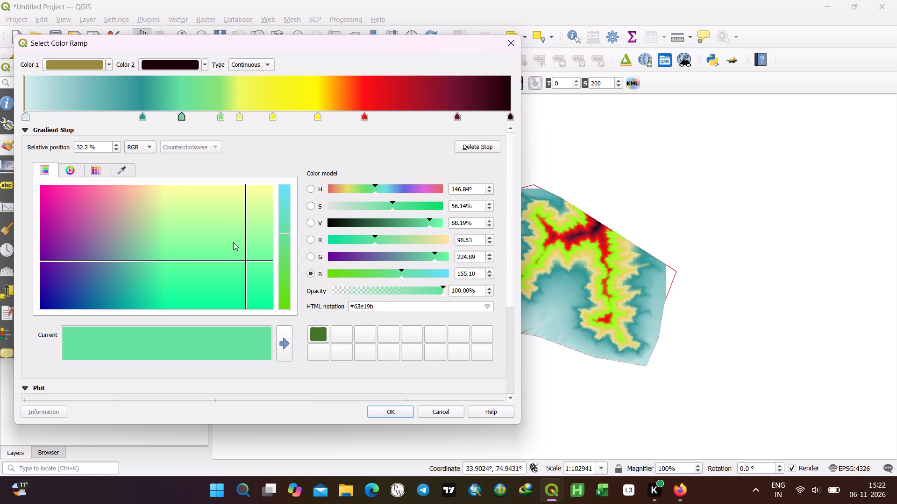
left_click_drag(182, 114, 199, 122)
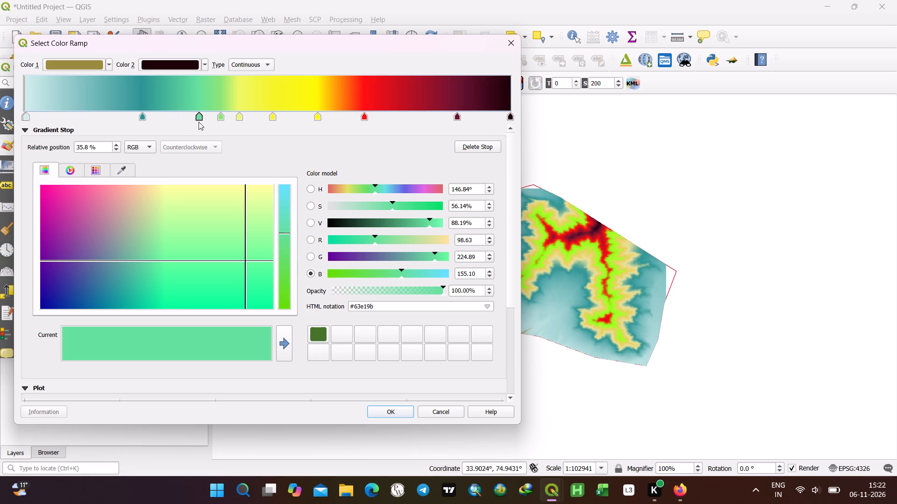
left_click_drag(199, 122, 195, 122)
left_click_drag(245, 263, 253, 239)
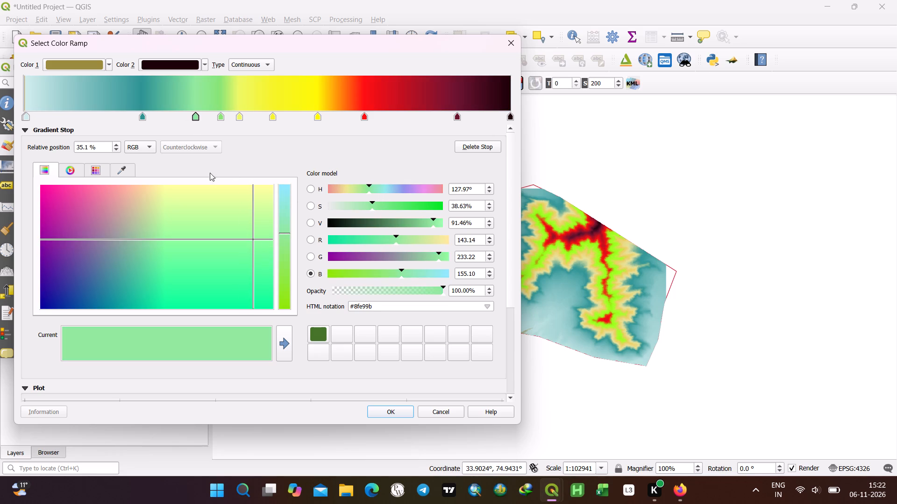
Add a gradient stop at 31.0 % and color it pale yellow-green.
double_click(175, 111)
left_click_drag(225, 257, 226, 256)
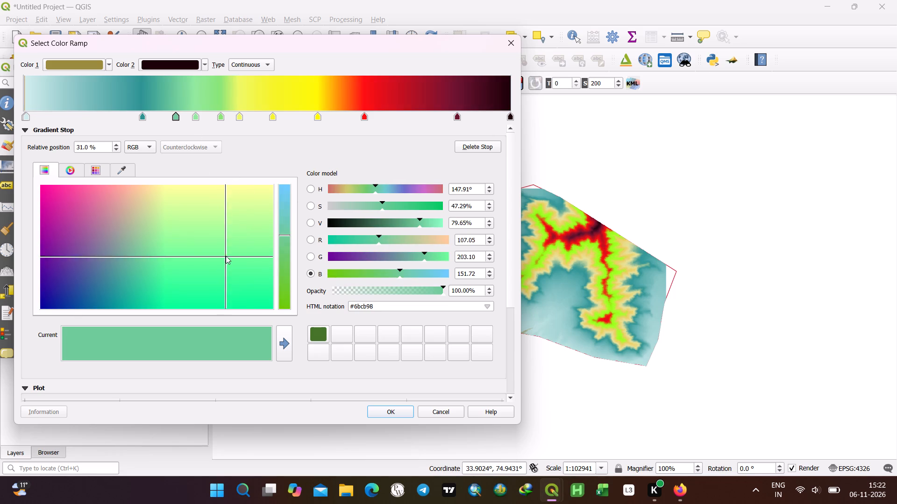
left_click_drag(226, 256, 253, 217)
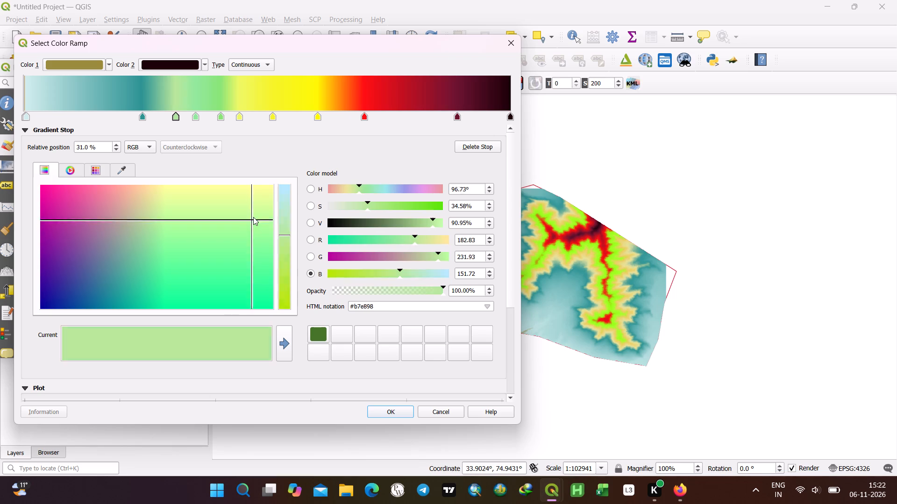
left_click_drag(253, 217, 256, 212)
Recolor the teal stop at 24.2 % a softer sea green, #69b992.
left_click(143, 115)
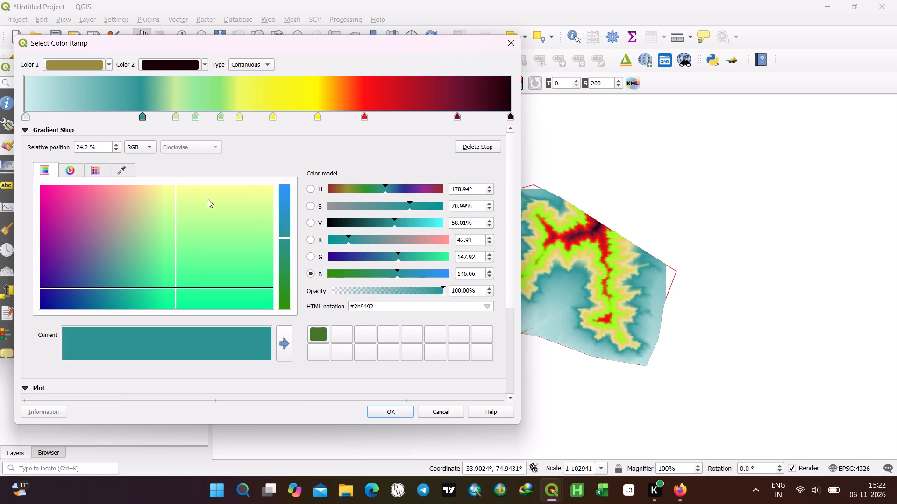
left_click_drag(173, 288, 207, 258)
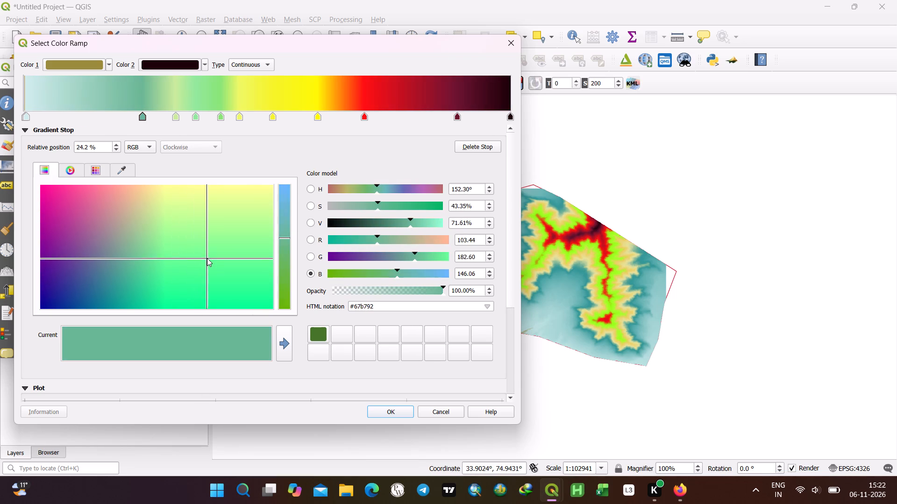
left_click_drag(207, 258, 209, 258)
Add a gradient stop at 17.8 % and color it pink, #ee88a9.
left_click(117, 110)
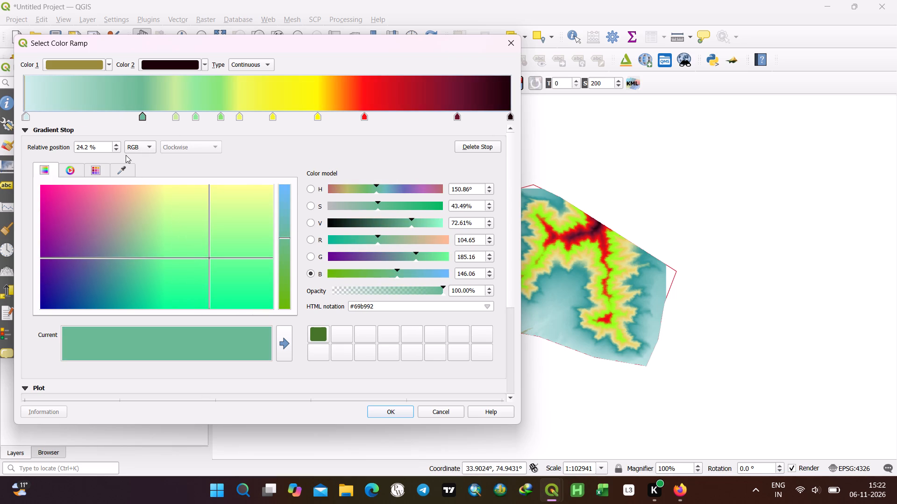
double_click(111, 111)
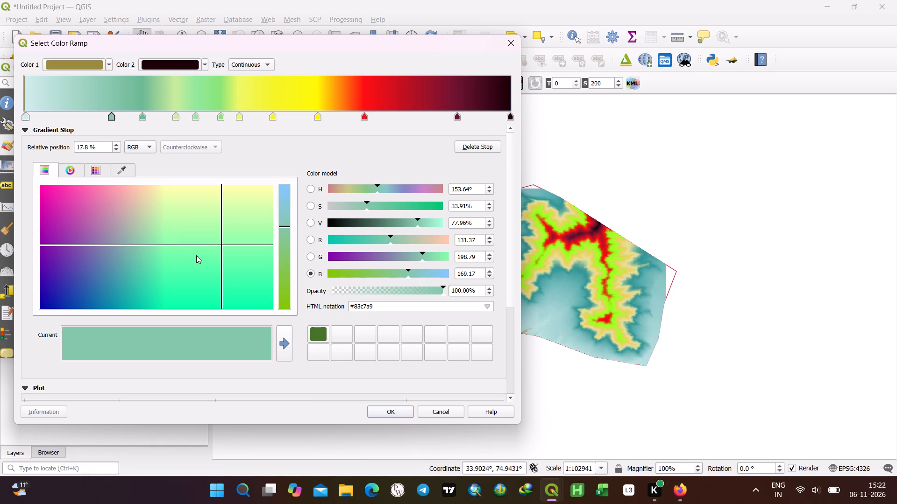
left_click_drag(221, 245, 169, 204)
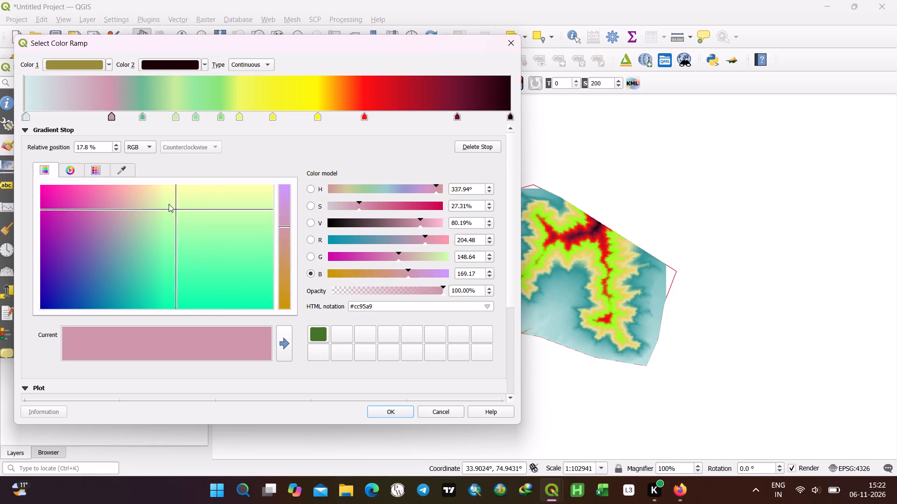
left_click_drag(169, 204, 164, 193)
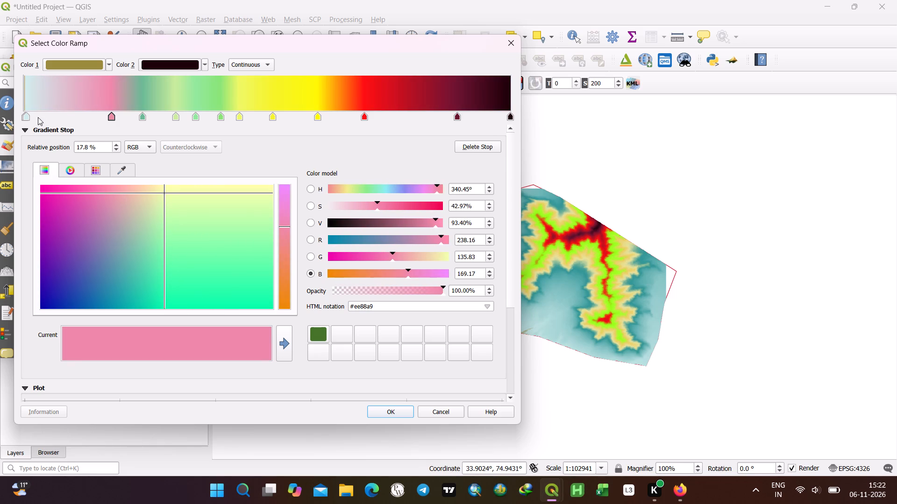
Recolor the pale blue stop at 0.2 % a saturated yellow-green by lowering its blue component.
left_click(26, 112)
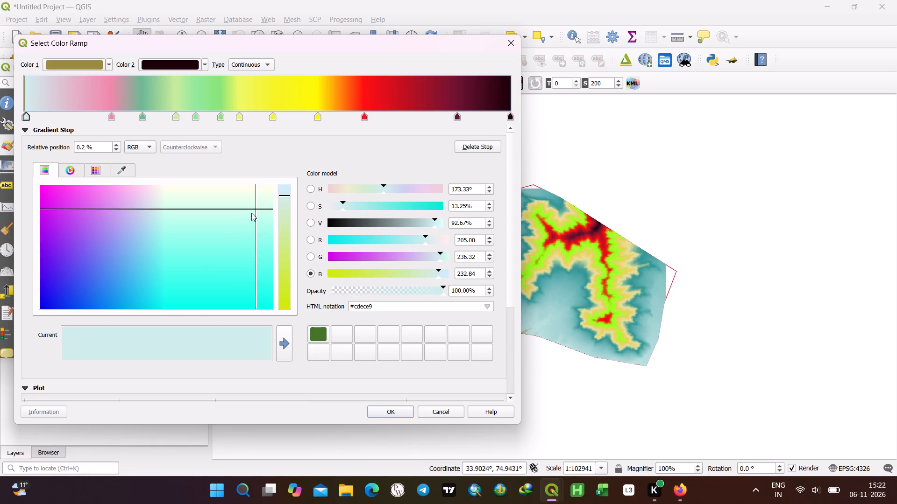
left_click_drag(284, 193, 278, 256)
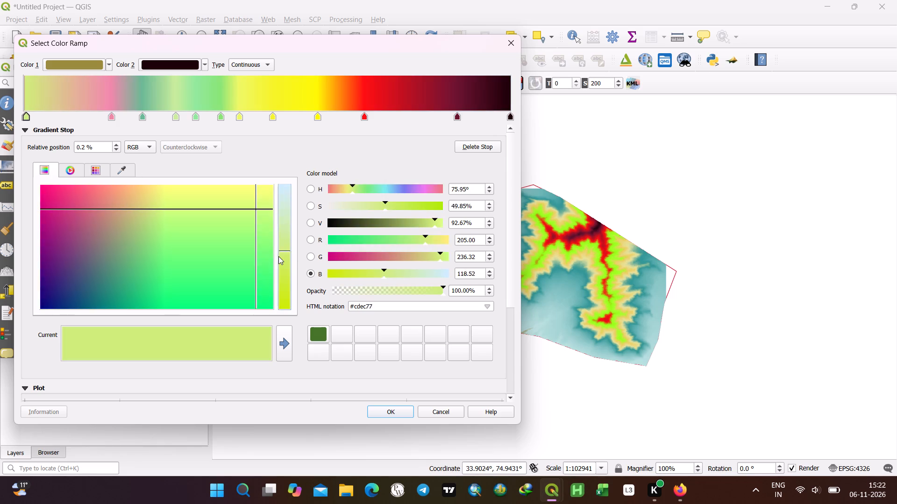
left_click_drag(278, 256, 285, 292)
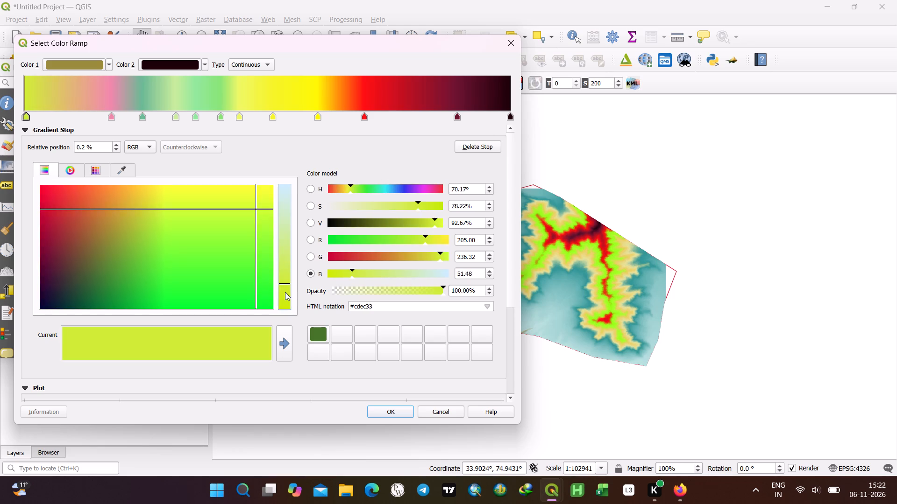
left_click_drag(285, 292, 276, 324)
Remove the blue component from the stop at 51.0 % and set its color to strong yellow, #f1f000.
left_click(272, 113)
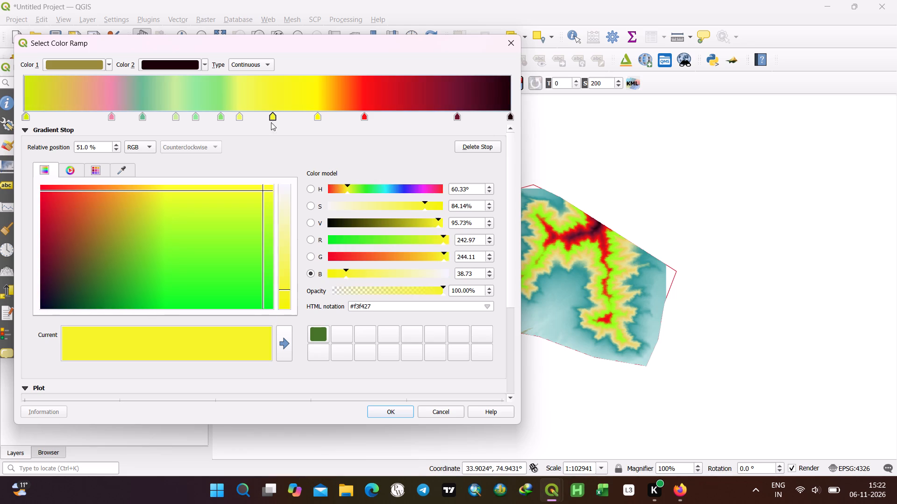
left_click_drag(284, 291, 284, 315)
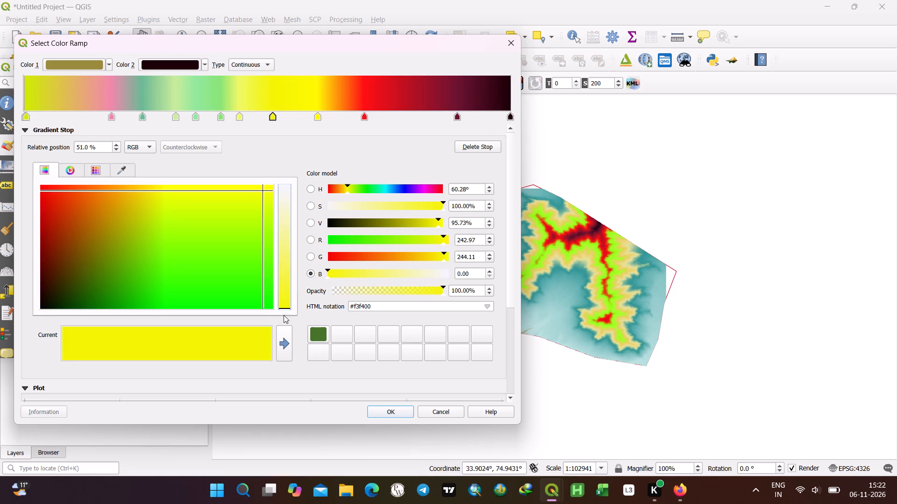
left_click_drag(284, 315, 282, 314)
left_click(260, 191)
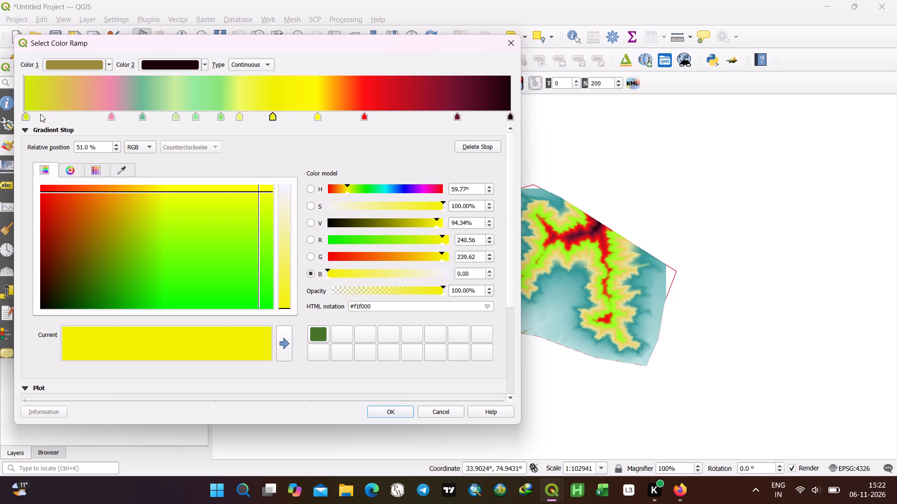
left_click(271, 115)
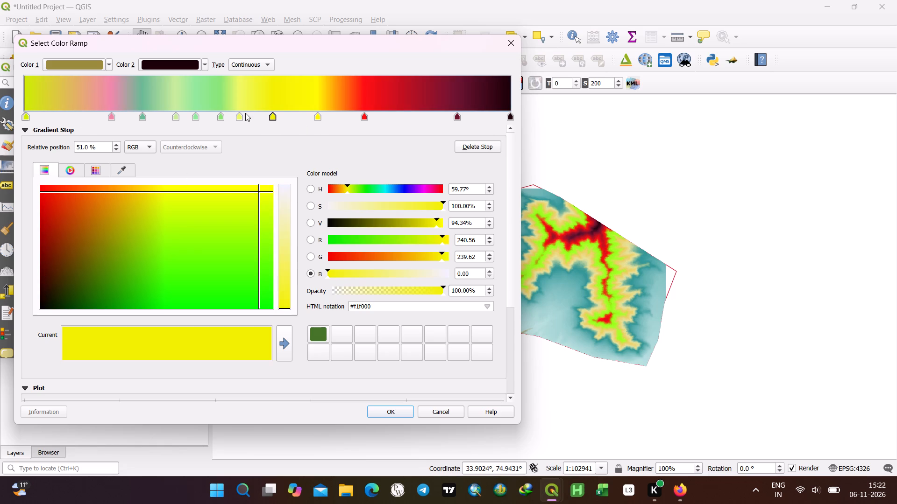
Recolor the yellow stop at 60.1 % to the brightest pure yellow.
left_click(316, 119)
left_click_drag(268, 188, 269, 185)
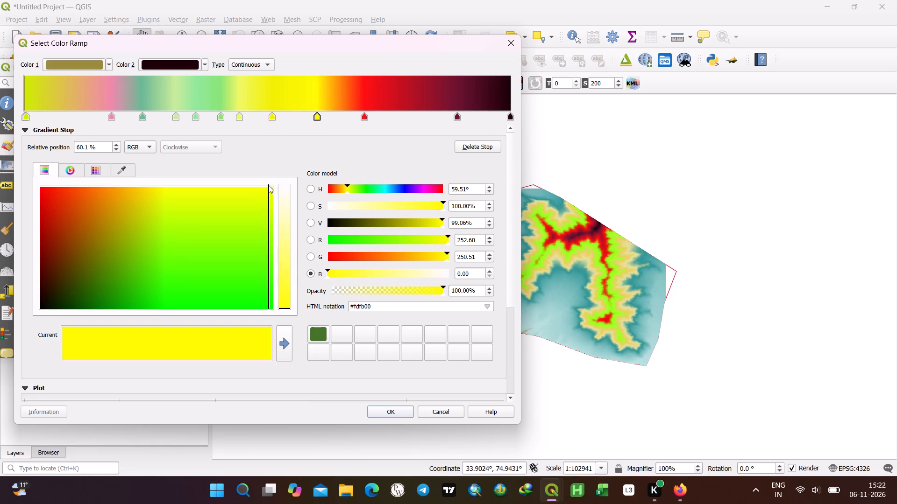
left_click_drag(269, 185, 269, 175)
left_click_drag(268, 185, 269, 184)
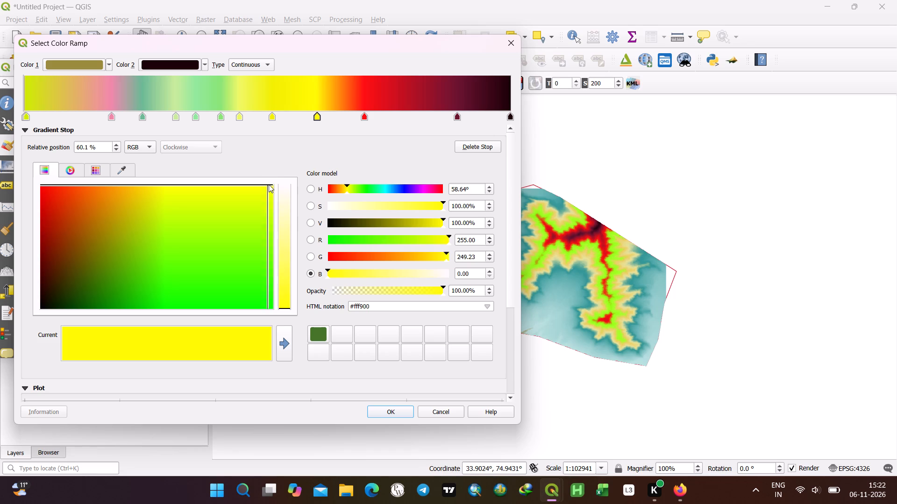
left_click_drag(269, 184, 285, 181)
Shift the color of the yellow stop at 50.8 % to a slightly greenish yellow, about #e7f200.
left_click(271, 114)
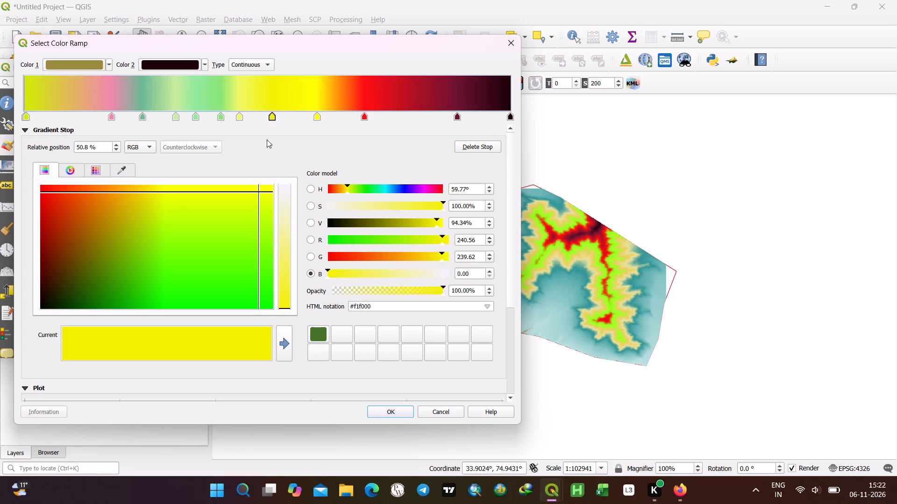
left_click_drag(258, 190, 261, 197)
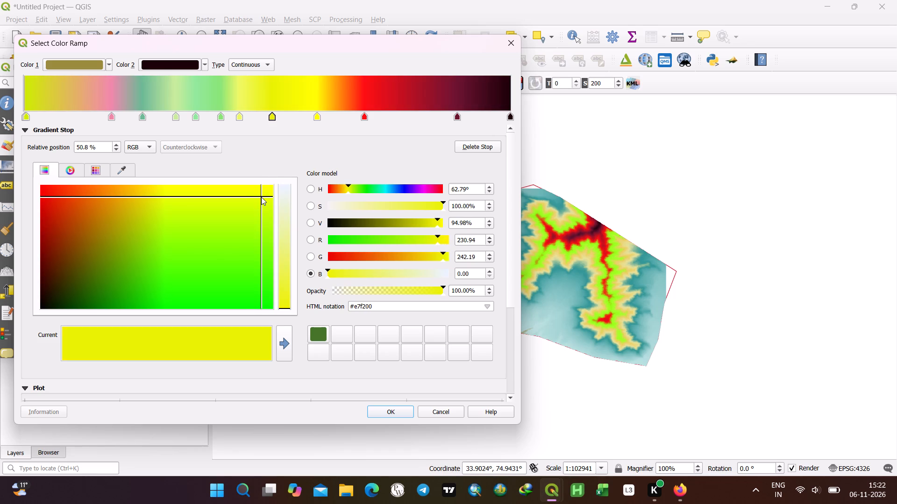
left_click_drag(261, 197, 262, 197)
Recolor the light yellow stop at 44.1 % a more saturated yellow, #edf14a.
left_click(240, 115)
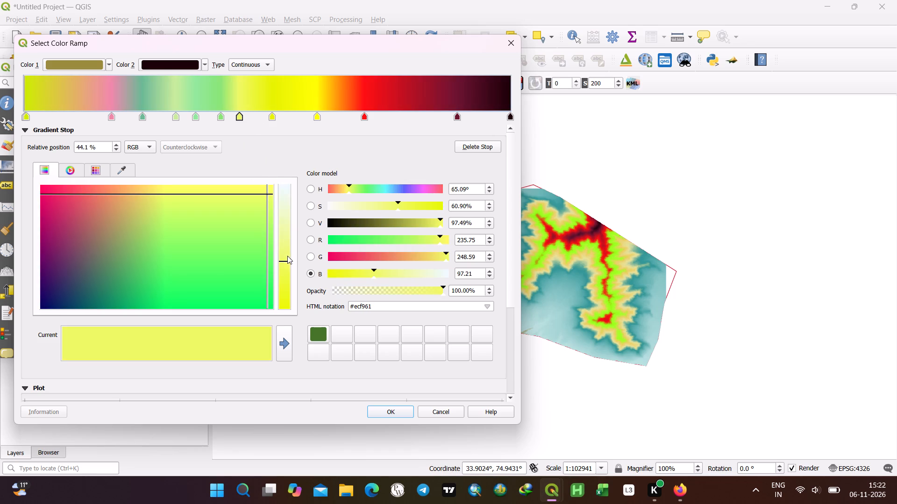
left_click_drag(286, 260, 286, 273)
left_click_drag(265, 191, 260, 194)
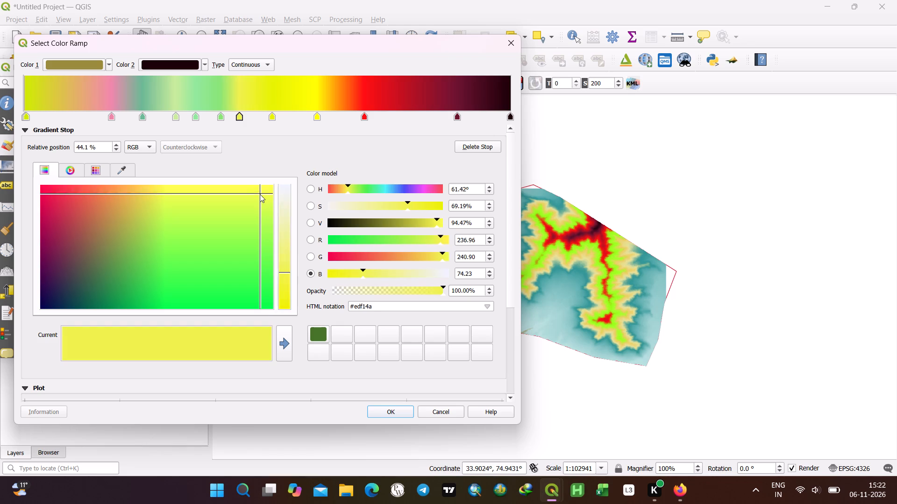
Shift the color of the yellow stop at 44.1 % to a slightly greener yellow, #e0f04a.
left_click_drag(260, 194, 259, 200)
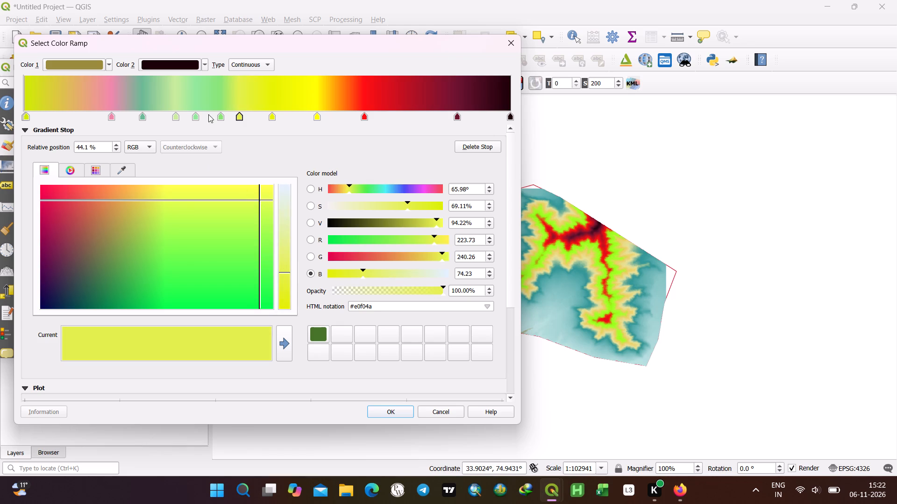
Recolor the pale green stop at 35.1 % to a more saturated green, #6dea74.
left_click(196, 117)
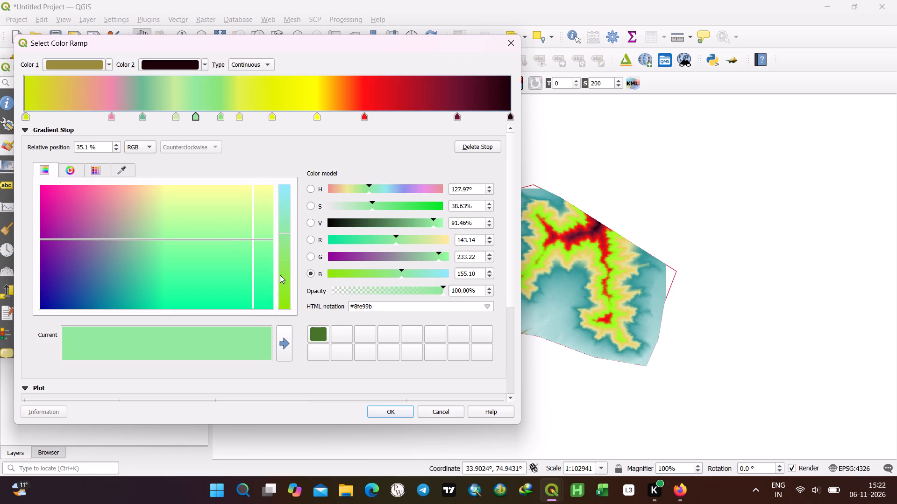
left_click_drag(285, 233, 289, 252)
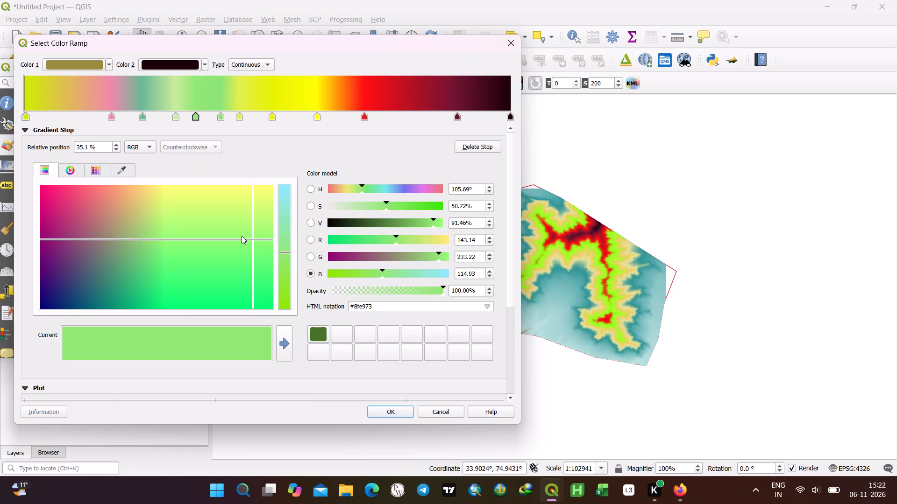
left_click_drag(251, 238, 259, 187)
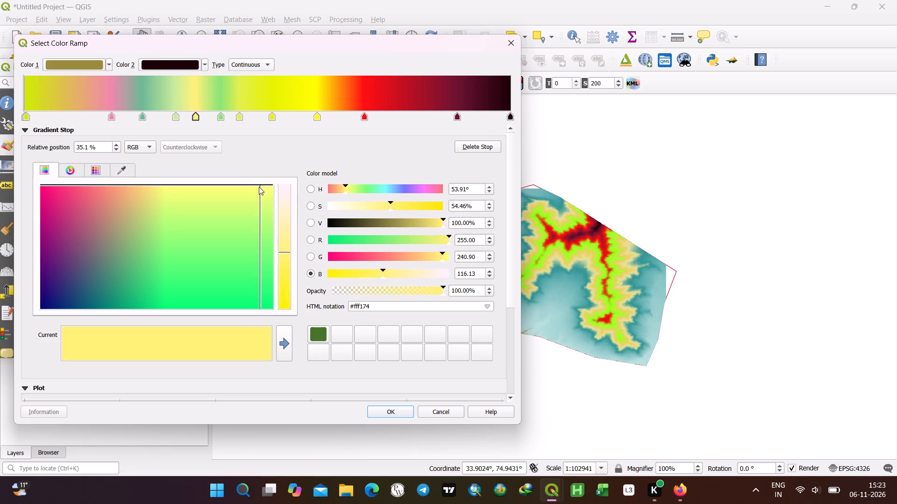
left_click_drag(259, 187, 253, 255)
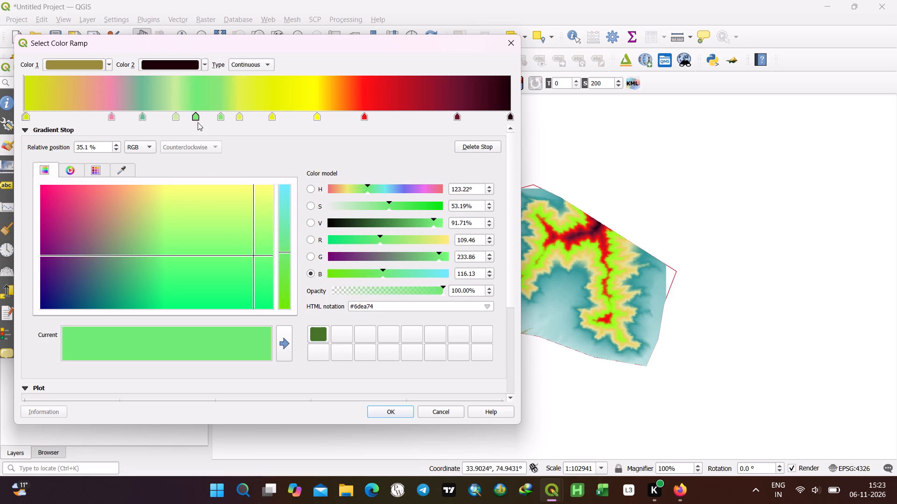
Delete the pale yellow-green stop just below the 35.1 % stop on the color ramp.
left_click(176, 118)
key("Delete")
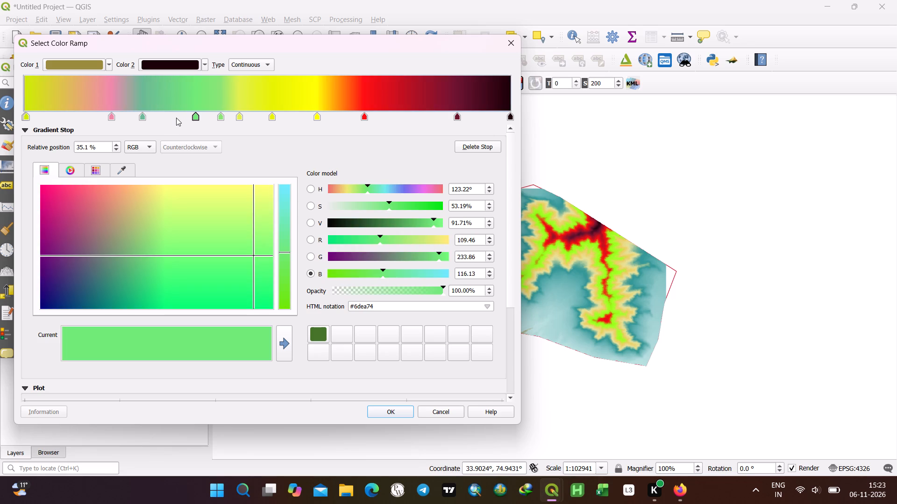
Move the green stop at 35.1 % to 31.1 % and set its color to #78ef74.
left_click_drag(194, 112, 176, 120)
left_click_drag(255, 257, 260, 183)
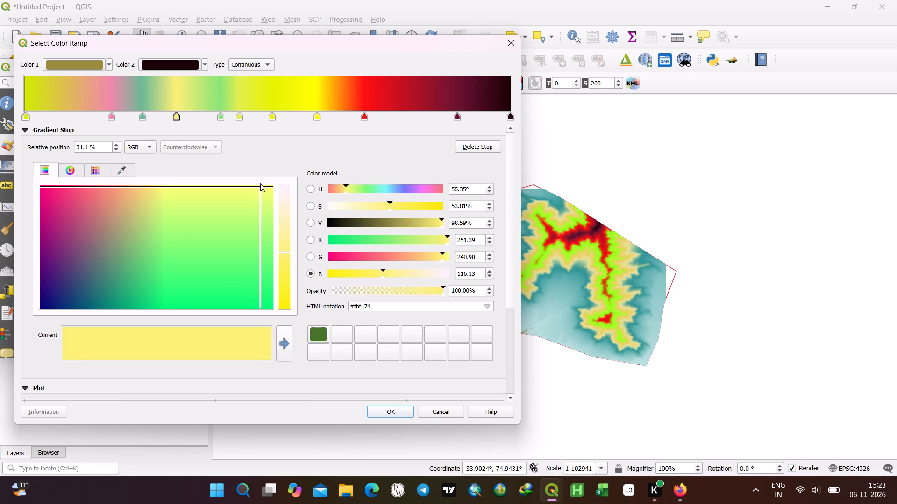
left_click_drag(260, 183, 258, 250)
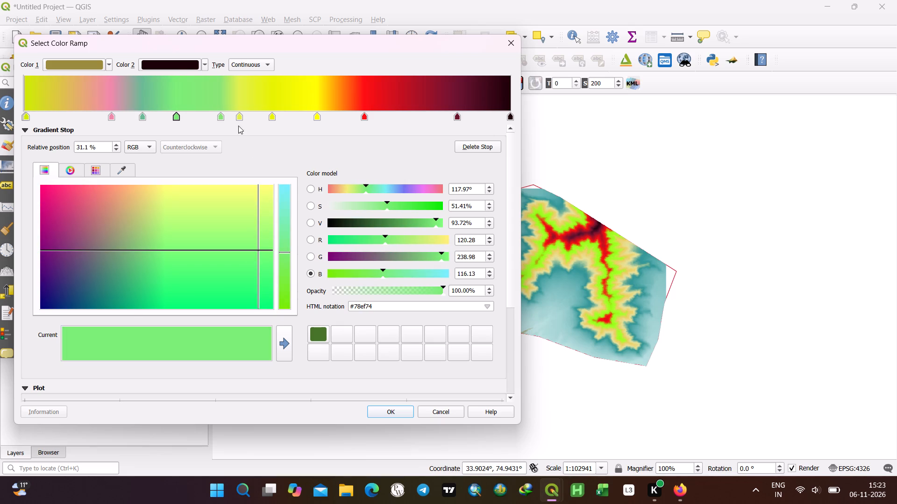
Recolor the green stop at 40.3 % to a more saturated green, #6aea74.
left_click(223, 118)
left_click_drag(249, 239, 254, 257)
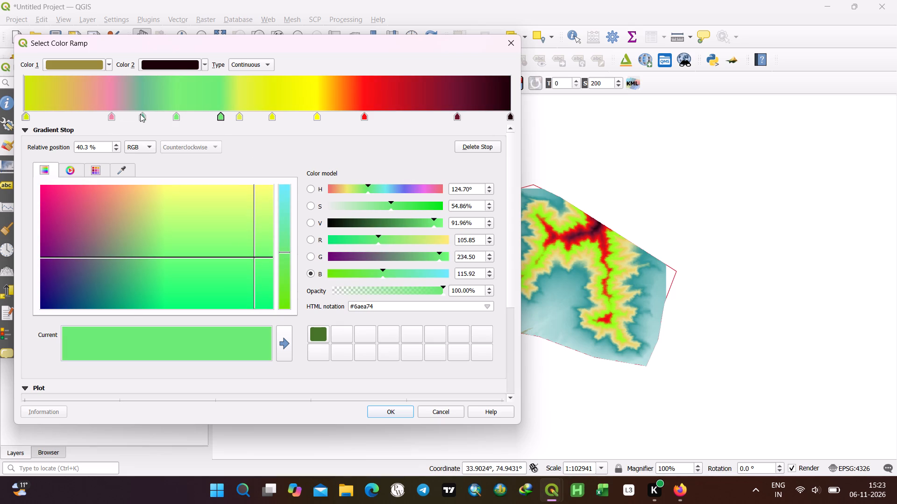
Recolor the stop at 24.2 % to a pale teal, #98cfca, finishing with the color wheel.
left_click(140, 114)
left_click_drag(212, 259, 157, 286)
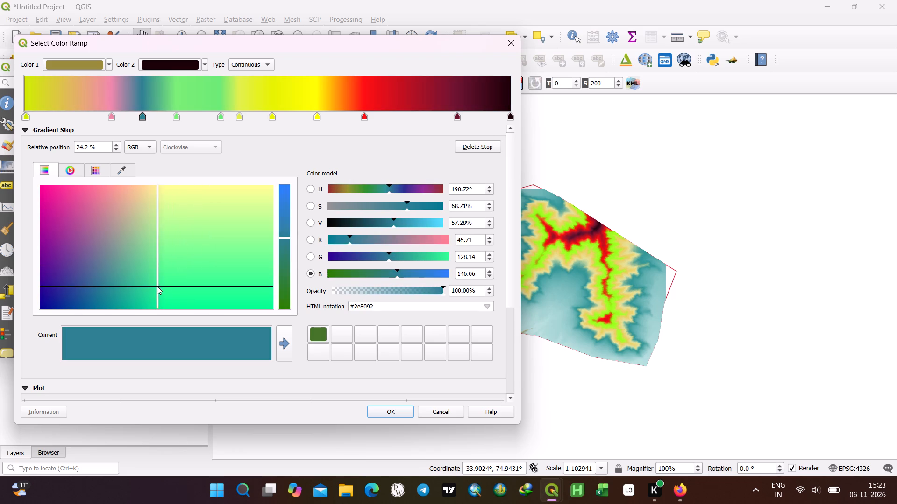
left_click_drag(157, 286, 117, 209)
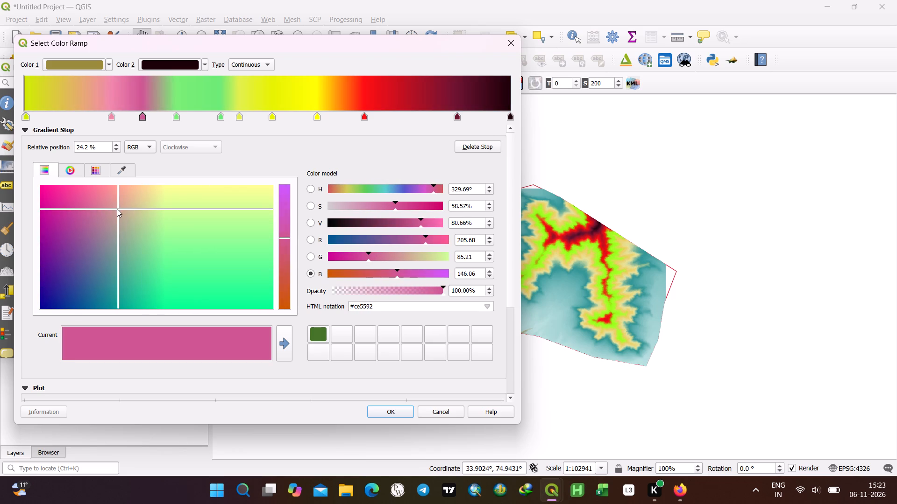
left_click_drag(117, 209, 116, 208)
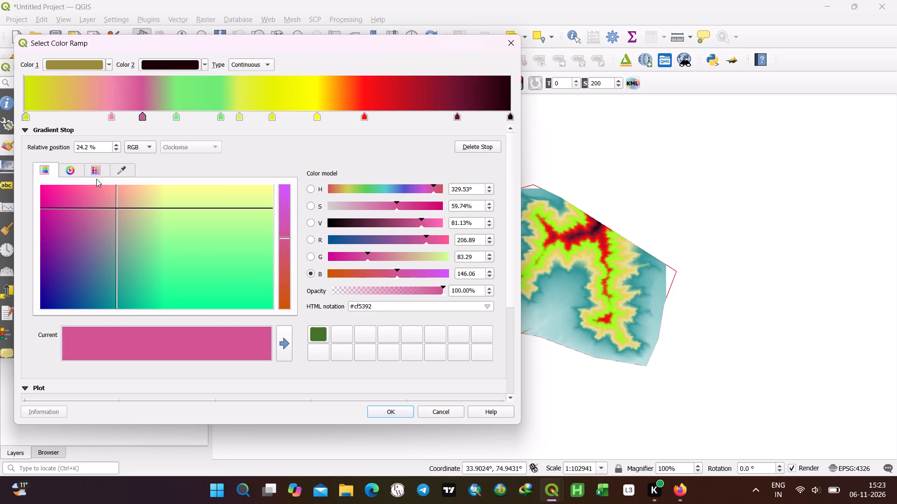
left_click(94, 173)
left_click(71, 171)
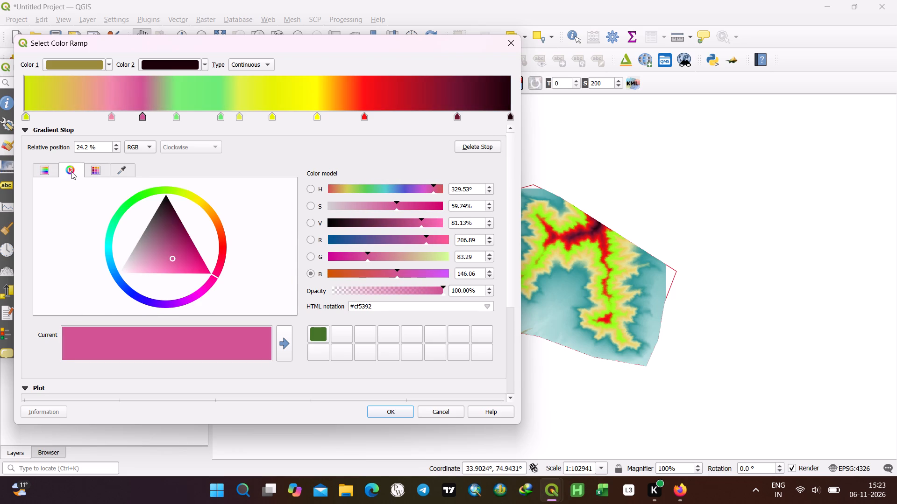
left_click_drag(214, 276, 121, 255)
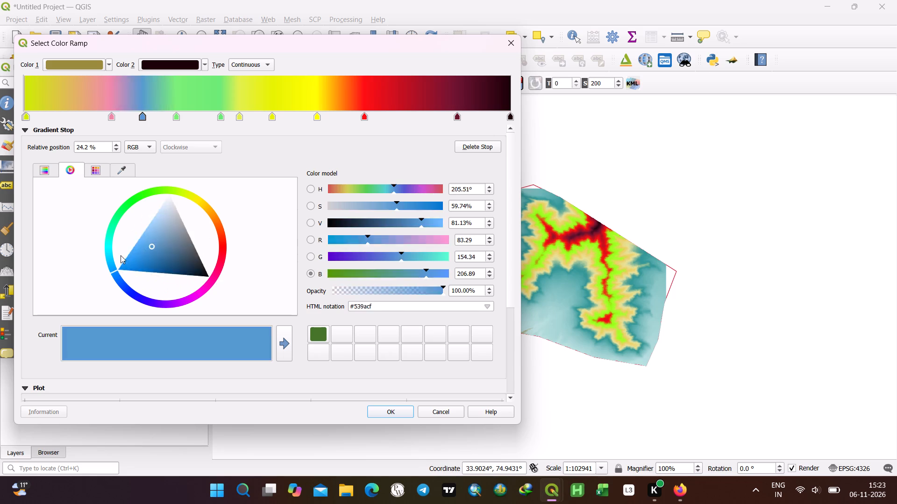
left_click_drag(121, 255, 113, 243)
left_click_drag(155, 241, 191, 216)
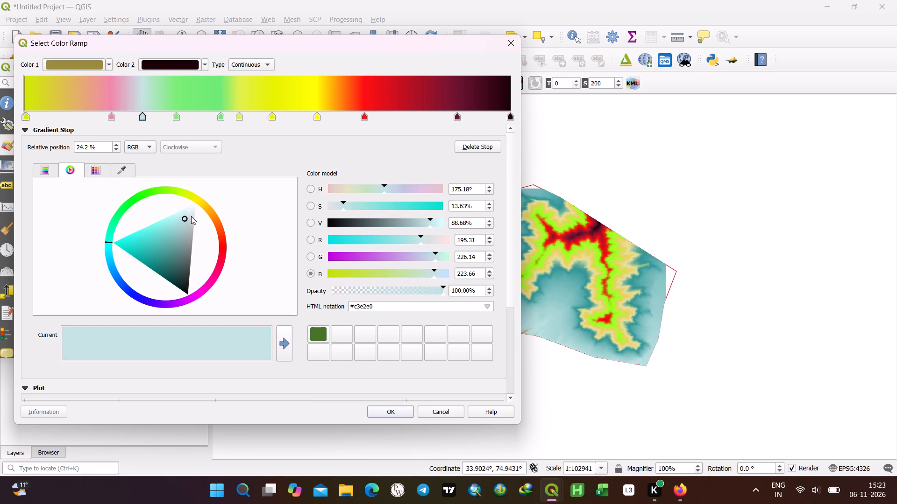
left_click_drag(191, 216, 190, 216)
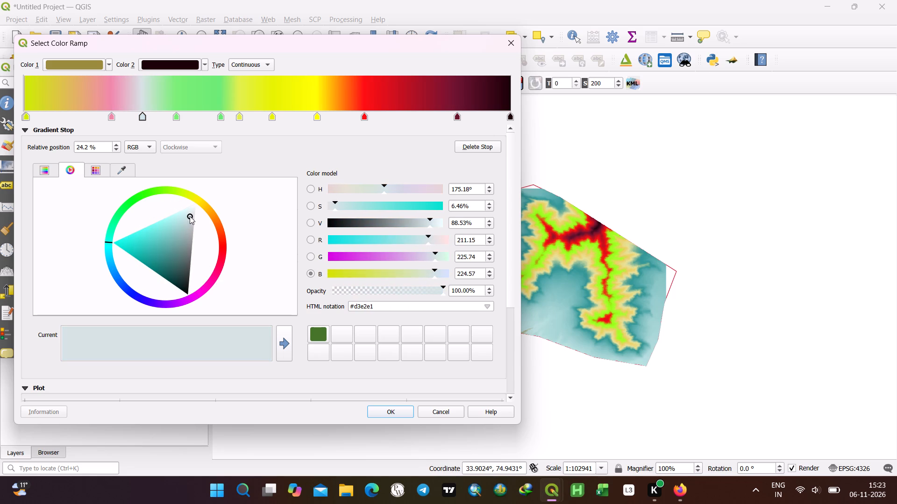
left_click_drag(190, 216, 183, 221)
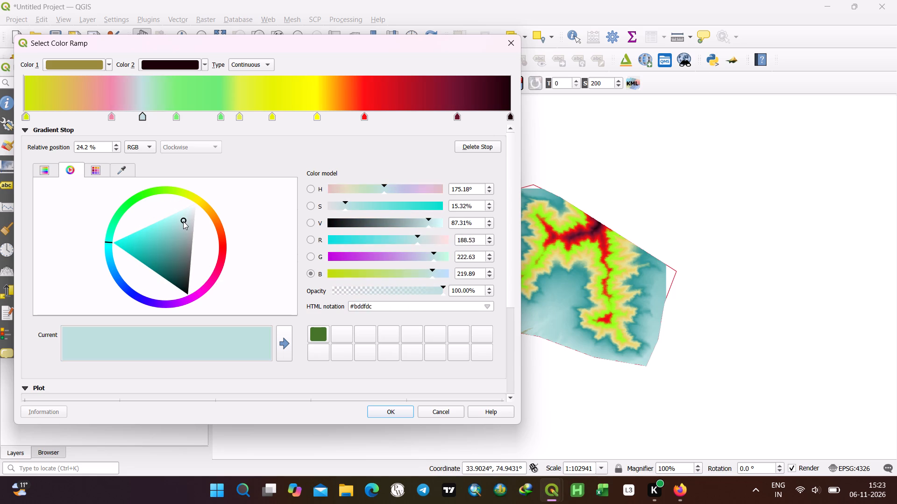
left_click_drag(183, 221, 177, 229)
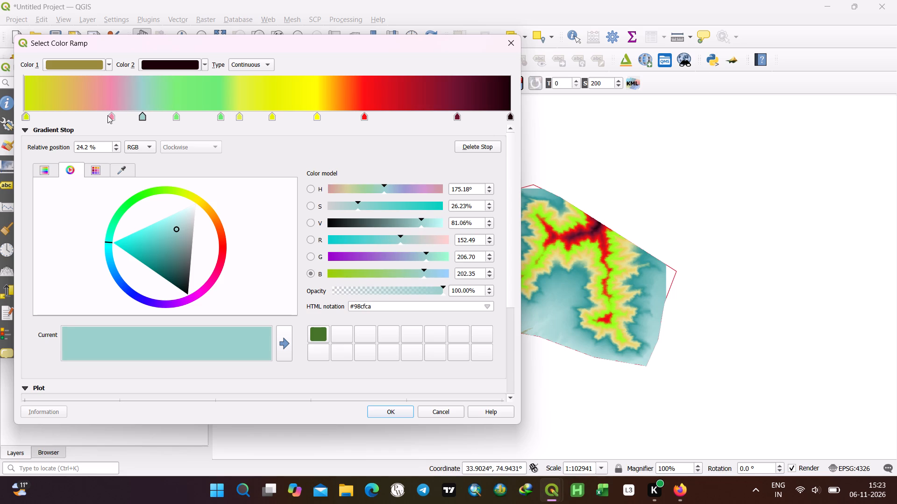
Move the pink stop to 13.9 % and recolor it to a muted teal, #6fa9ac.
left_click_drag(109, 115, 92, 114)
left_click_drag(223, 264, 187, 267)
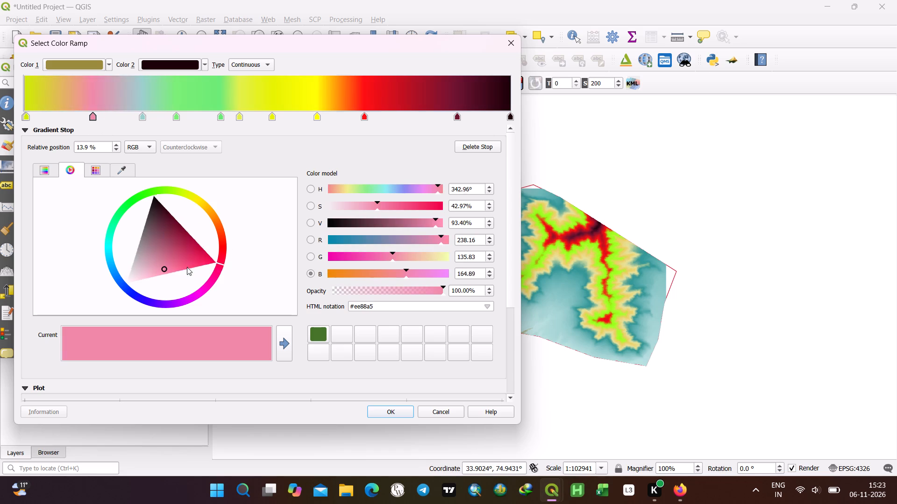
left_click_drag(187, 267, 121, 250)
left_click_drag(169, 224, 172, 238)
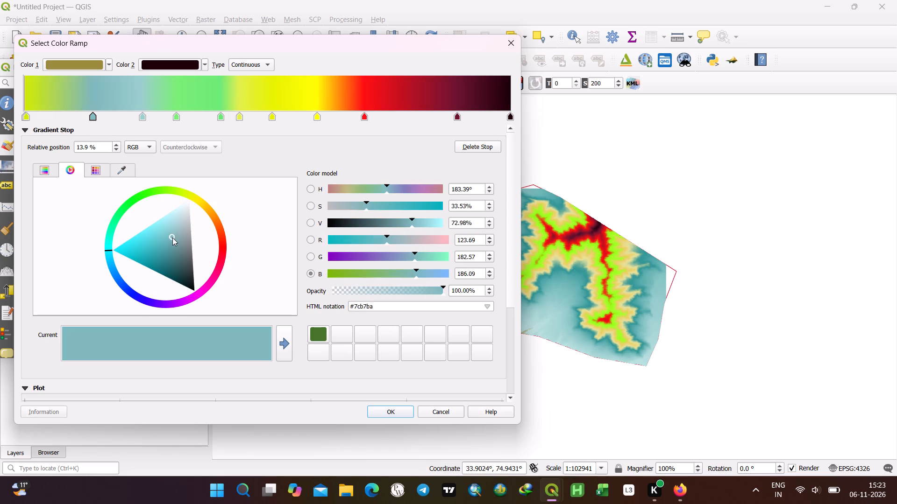
left_click_drag(172, 238, 172, 241)
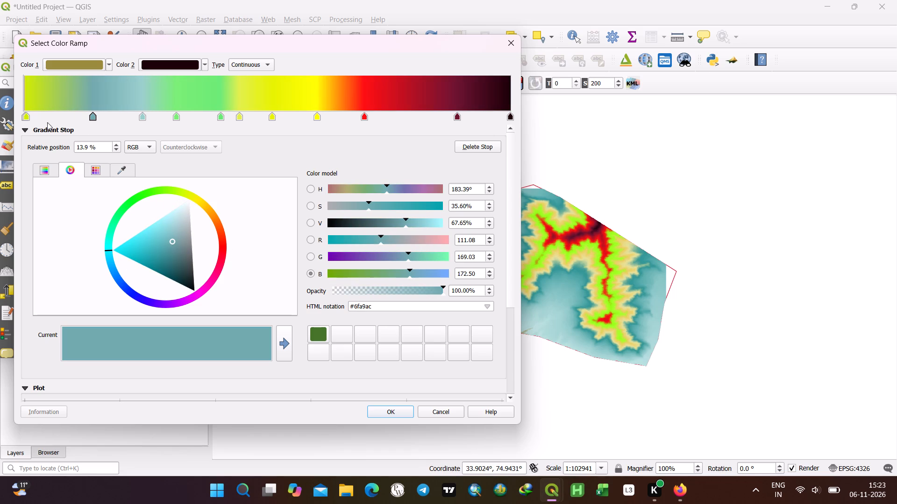
Recolor the yellow-green stop at 0.2 % to a very dark teal, #09302f, and apply the edited ramp to the layer.
left_click(26, 117)
left_click_drag(184, 192, 168, 193)
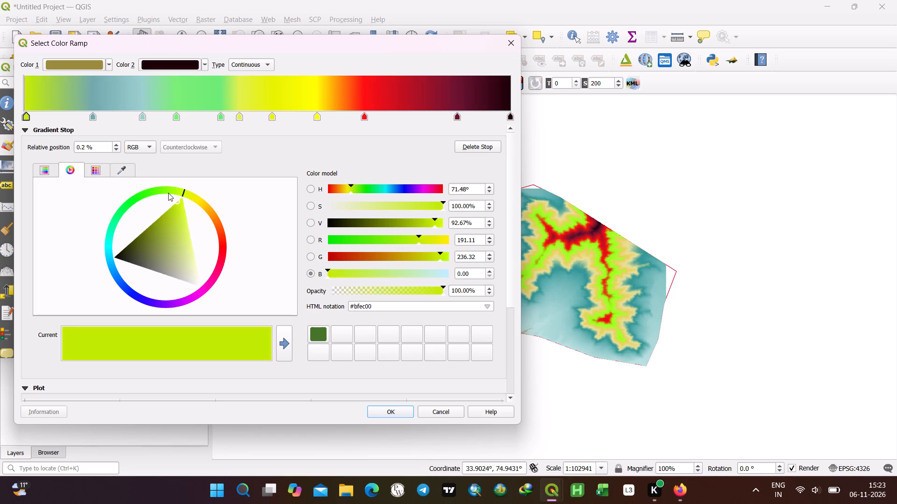
left_click_drag(168, 193, 97, 259)
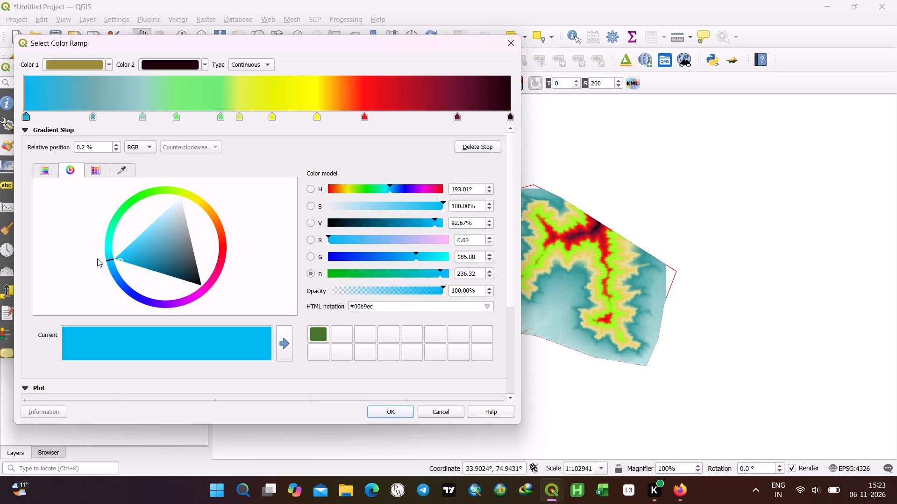
left_click_drag(97, 259, 100, 253)
left_click_drag(123, 254, 165, 234)
left_click_drag(106, 252, 107, 245)
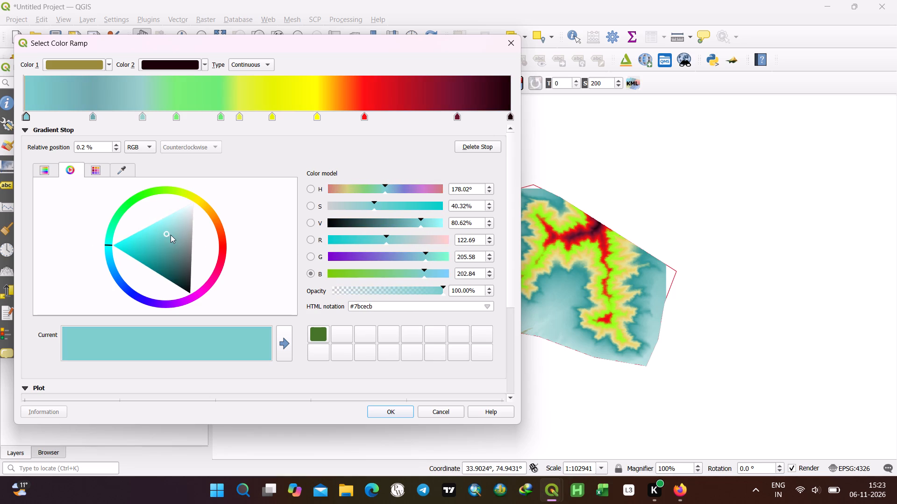
left_click_drag(171, 234, 178, 271)
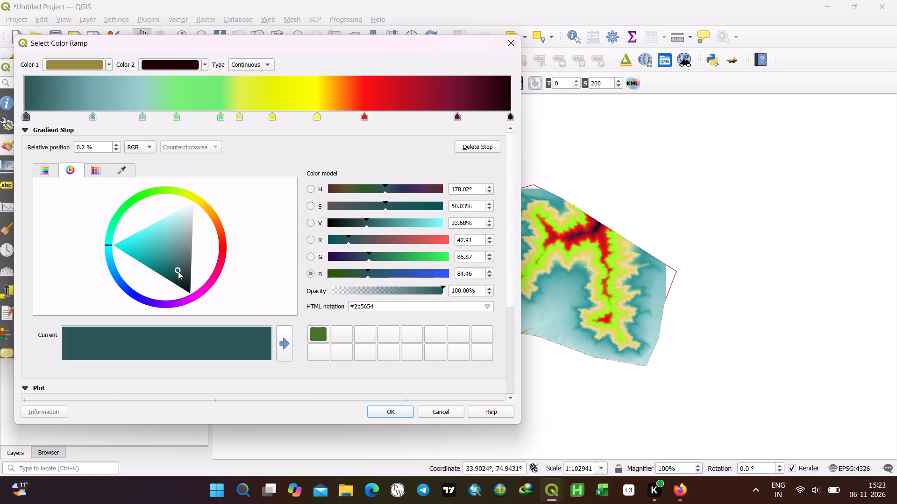
left_click_drag(178, 271, 178, 283)
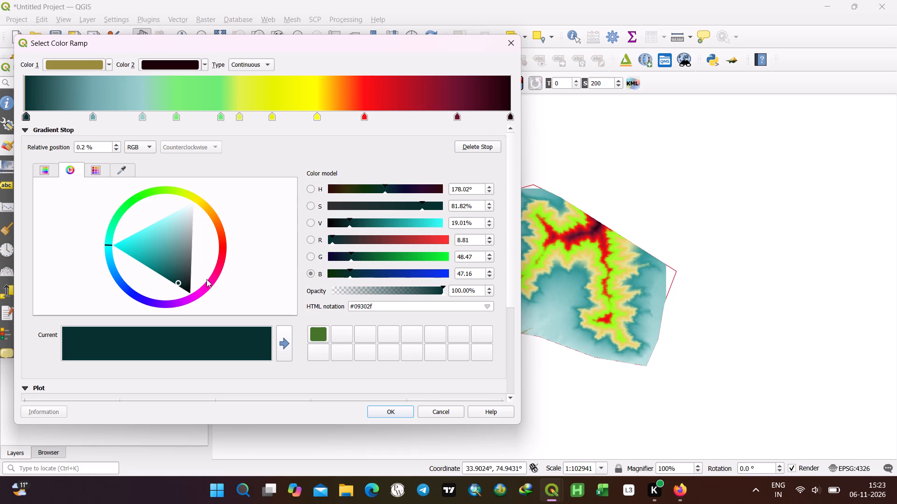
left_click(387, 410)
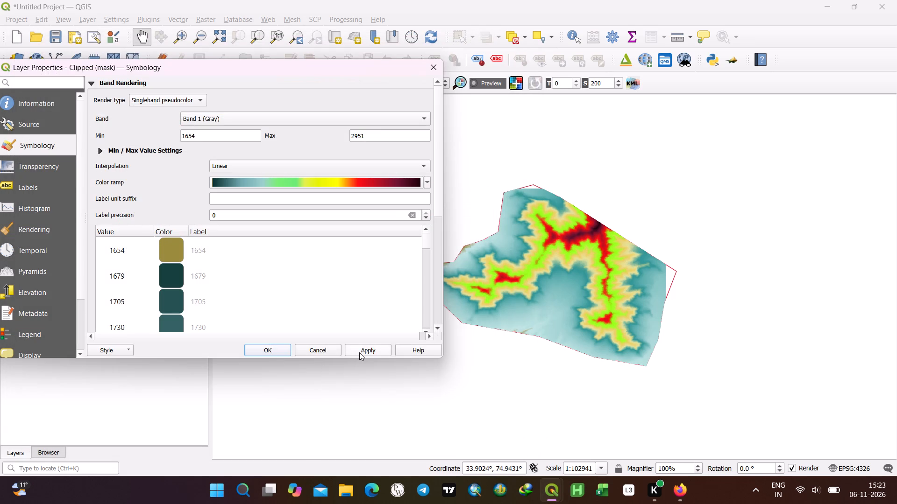
left_click(359, 352)
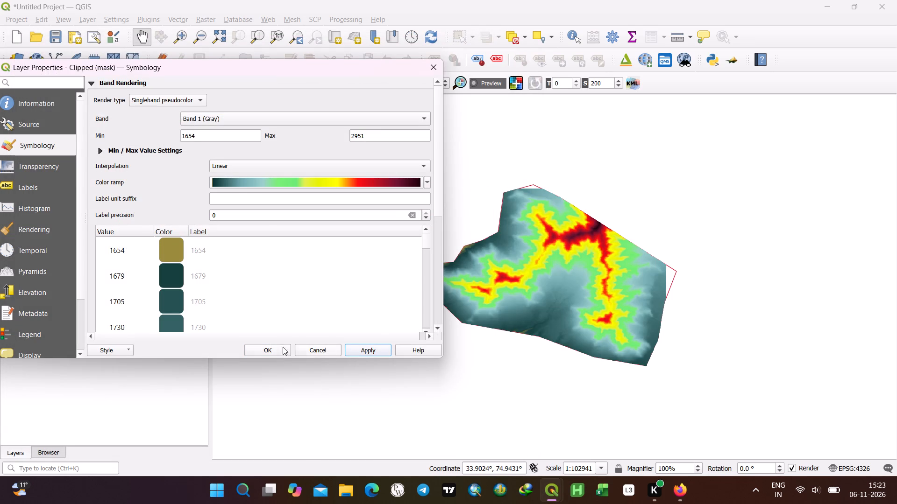
Edit the ramp again to lighten the 0.2 % stop to a muted teal, #73b0ae, and accept the layer symbology.
double_click(232, 182)
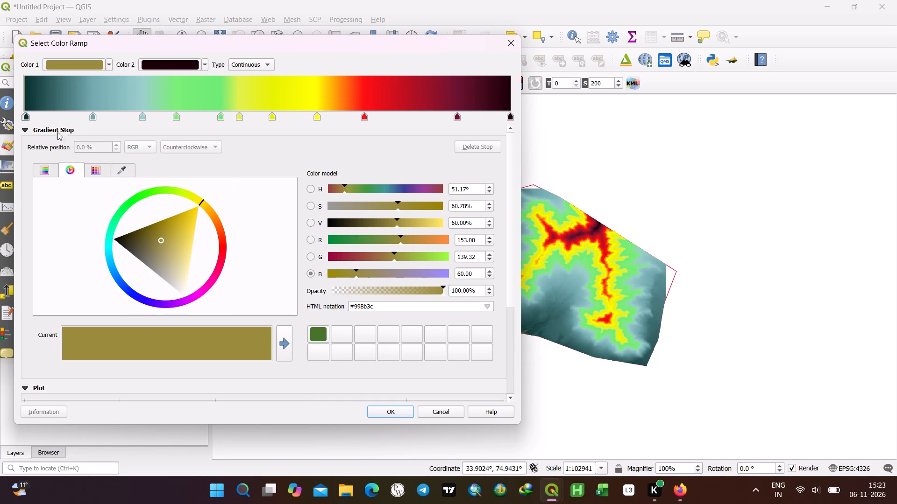
left_click(27, 115)
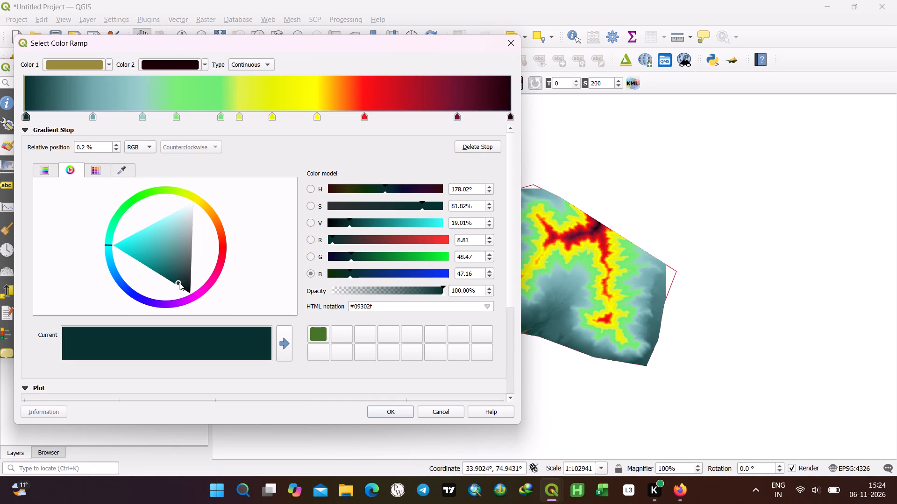
left_click_drag(179, 282, 173, 241)
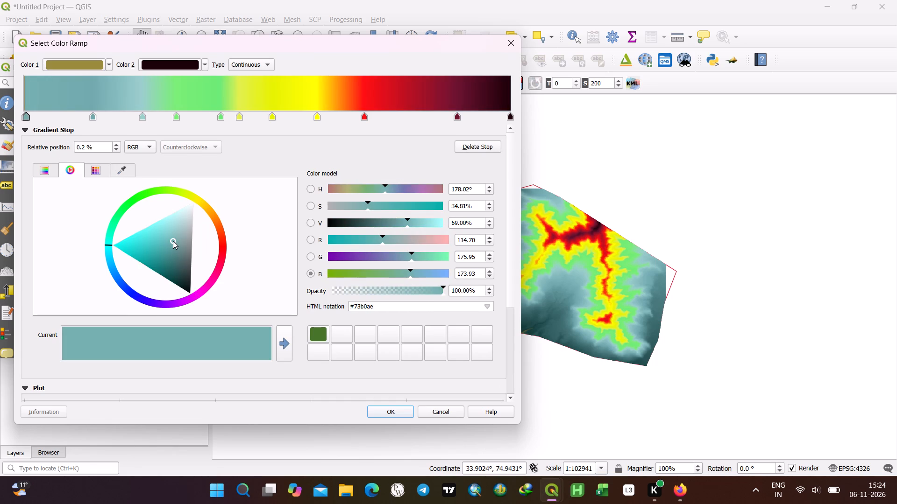
left_click(372, 413)
left_click(275, 347)
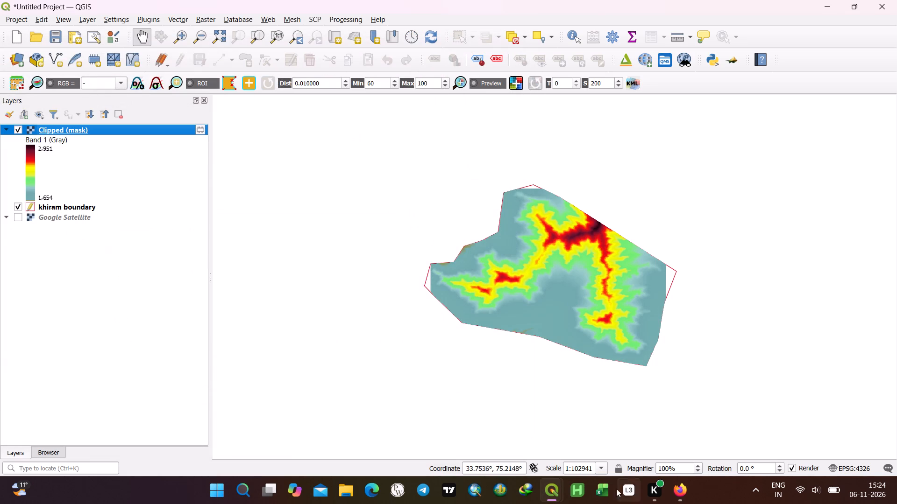
Switch to the 3D Map 1 window and examine the recolored terrain up close from different angles.
left_click(606, 434)
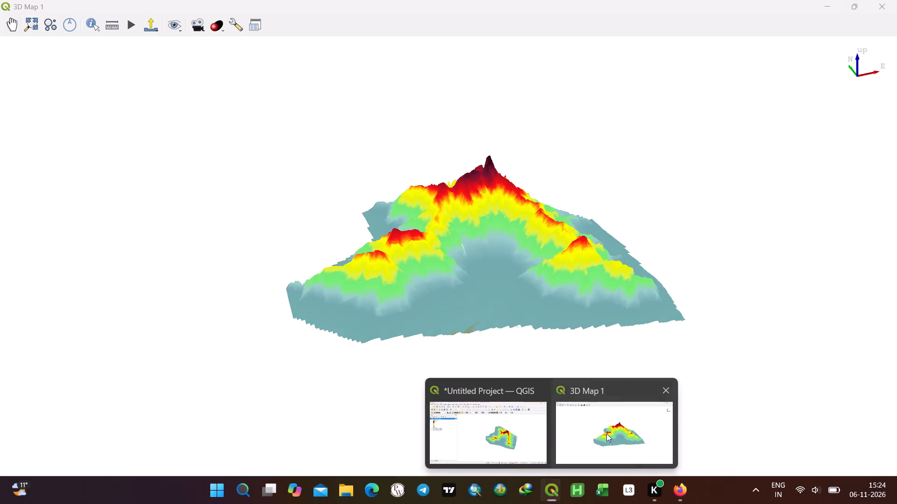
scroll(494, 238, "up", 1)
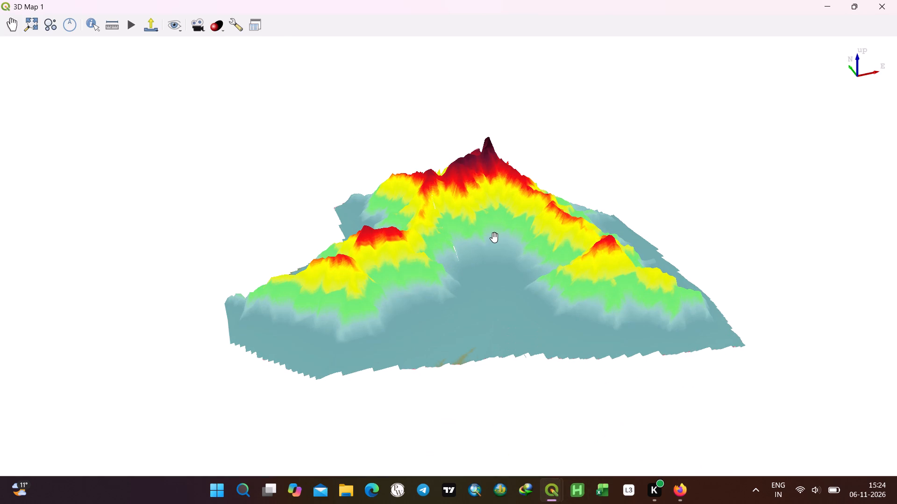
scroll(494, 238, "up", 1)
left_click_drag(487, 223, 479, 245)
middle_click_drag(493, 352, 482, 226)
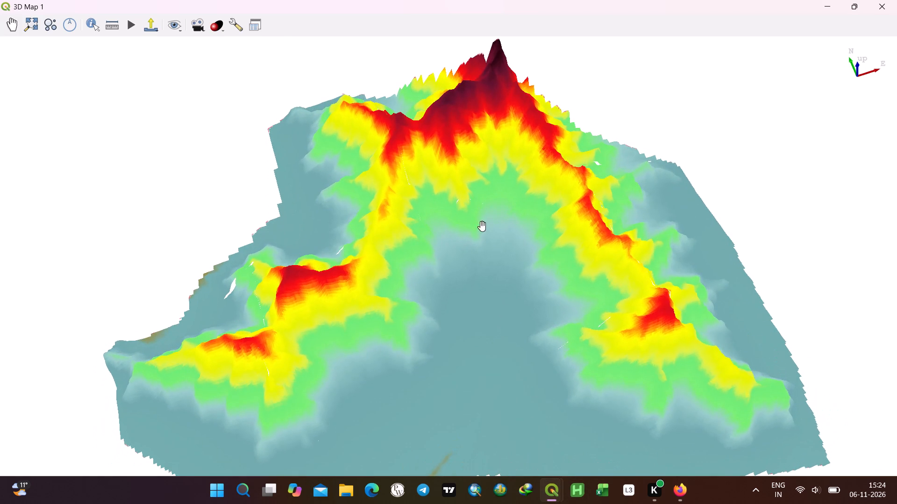
middle_click_drag(482, 226, 489, 307)
left_click_drag(470, 355, 472, 296)
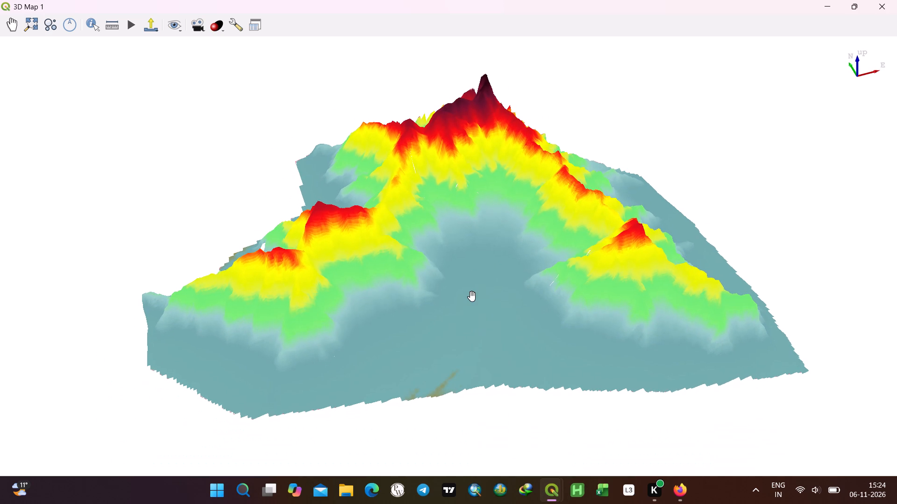
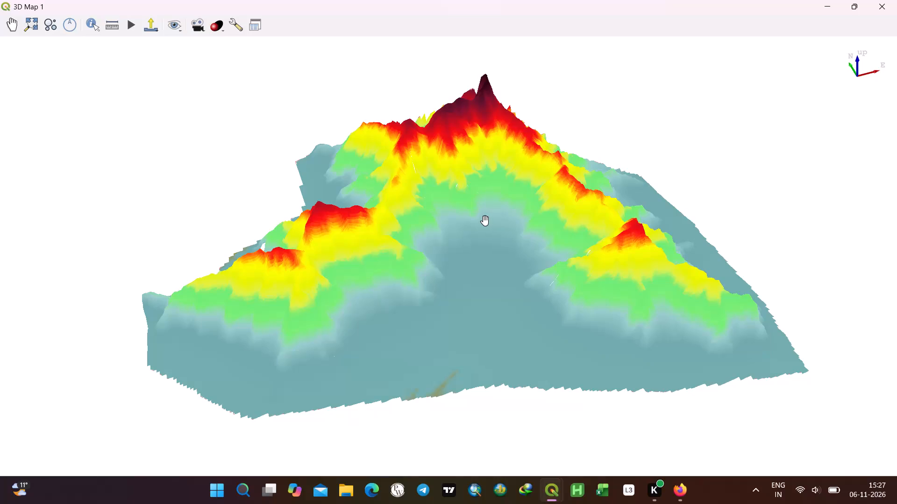
Reposition and tilt the 3D terrain view to examine the recolored slopes and ridges from a slightly higher angle.
left_click_drag(502, 323, 502, 315)
left_click_drag(496, 277, 497, 265, "shift")
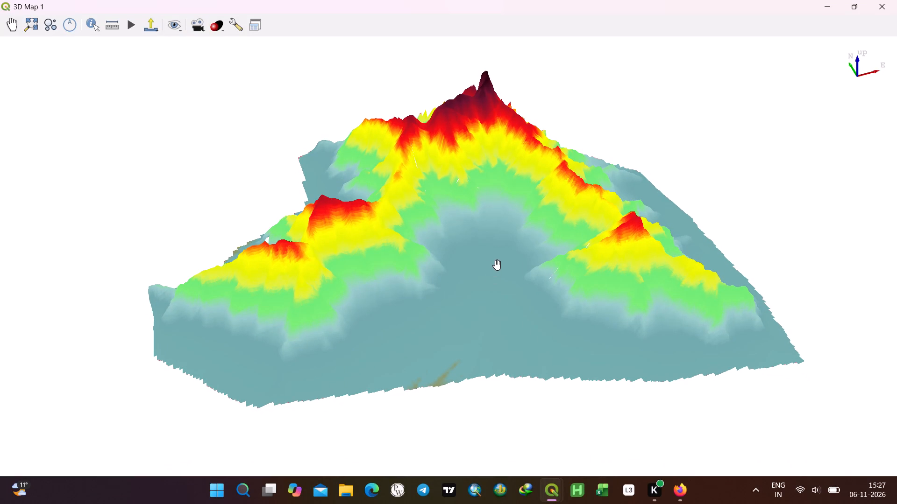
left_click_drag(497, 265, 492, 221, "shift")
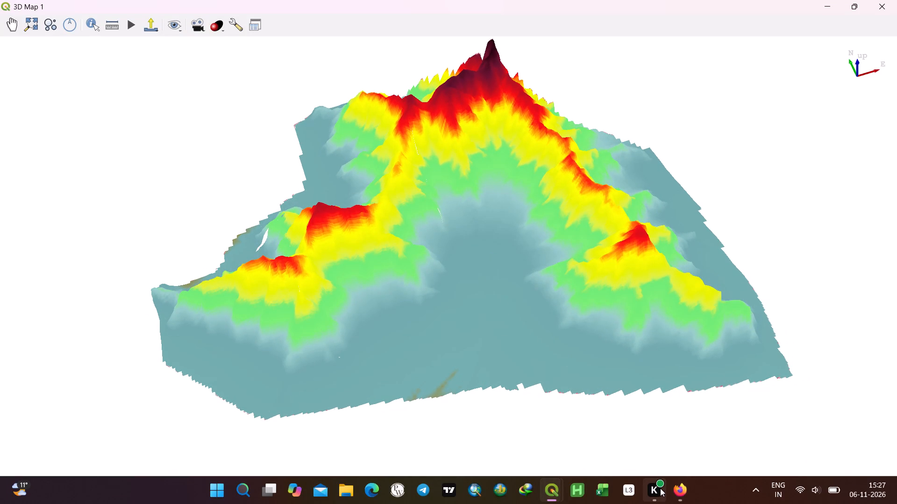
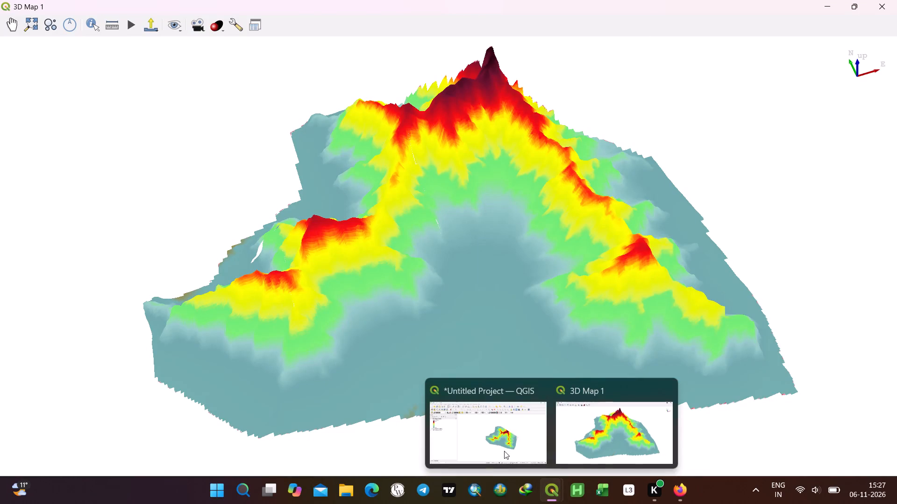
Return to the main project window and hide the khiram boundary layer.
left_click(495, 440)
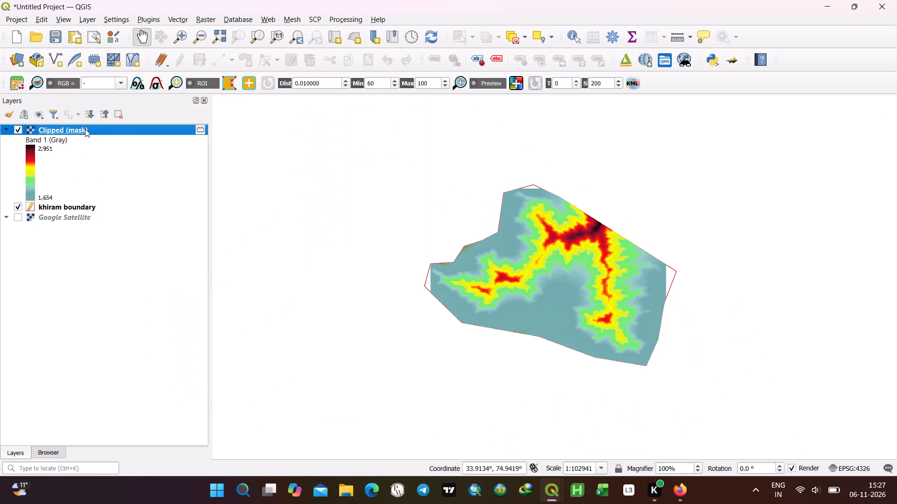
right_click(85, 129)
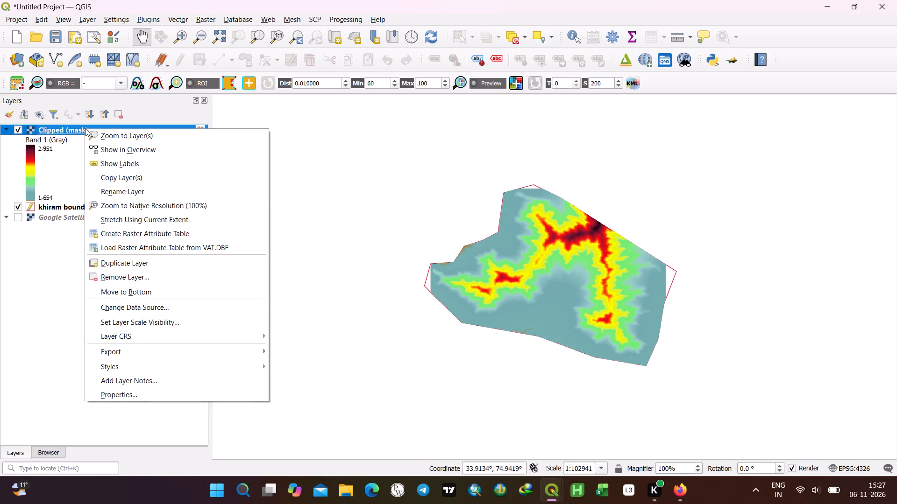
left_click(17, 298)
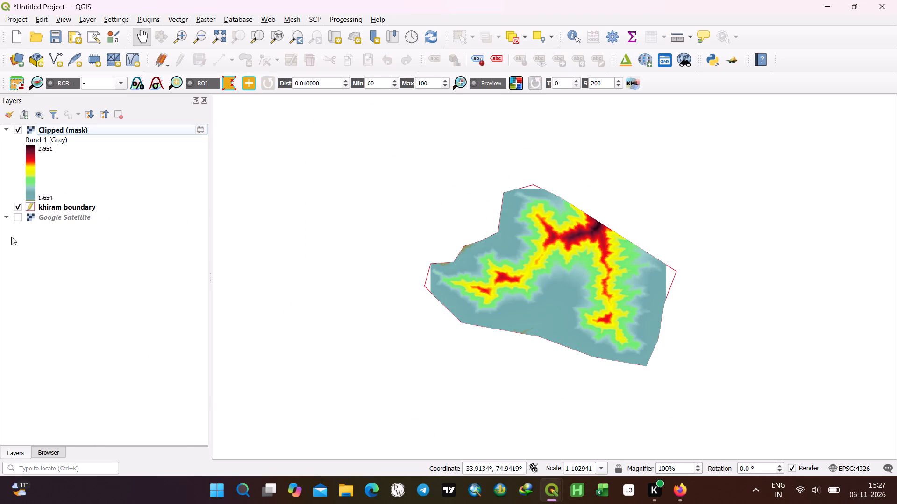
left_click(15, 207)
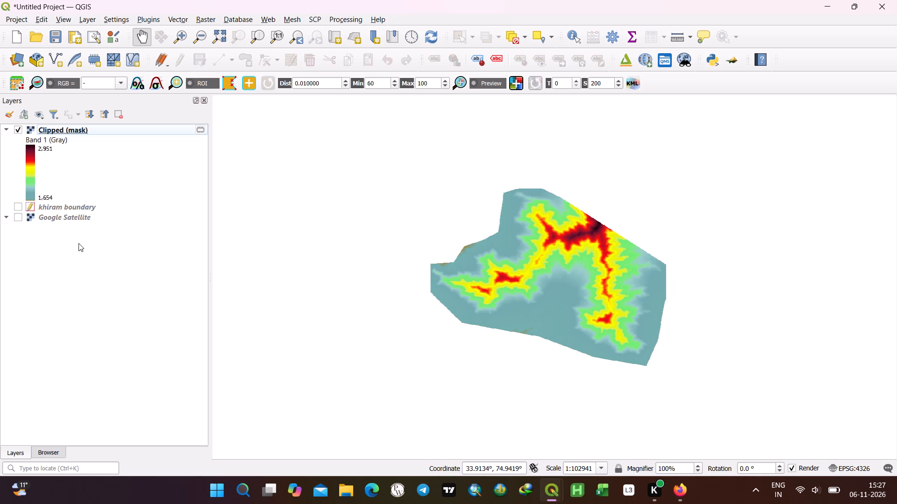
Generate contours from the Clipped (mask) raster at an interval of 100, with ELEV as the attribute and 3D vector output enabled.
left_click(205, 18)
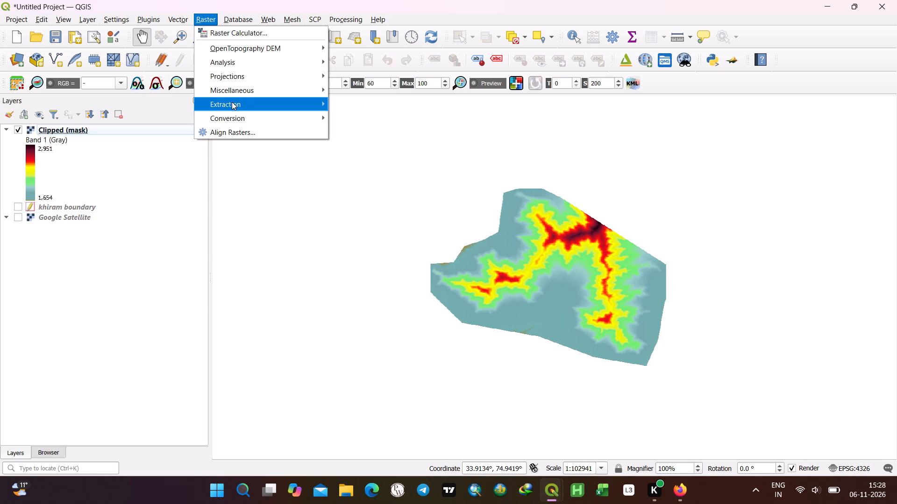
left_click(381, 131)
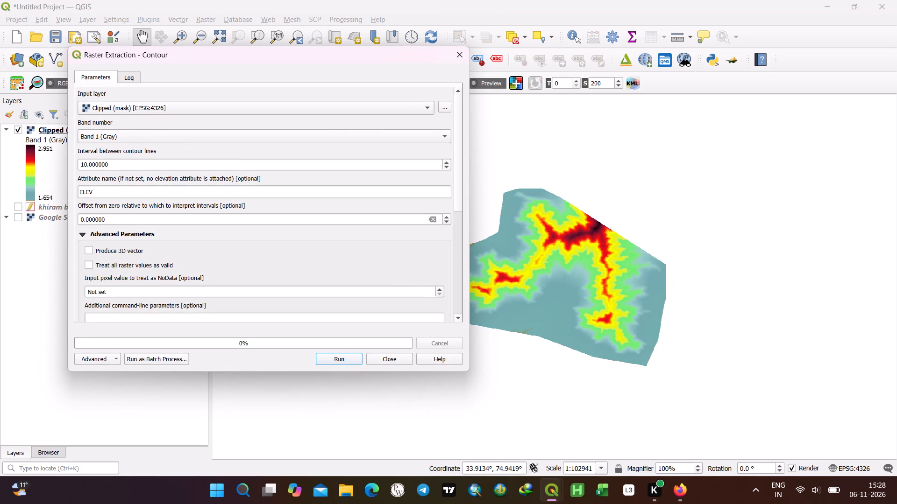
left_click(85, 164)
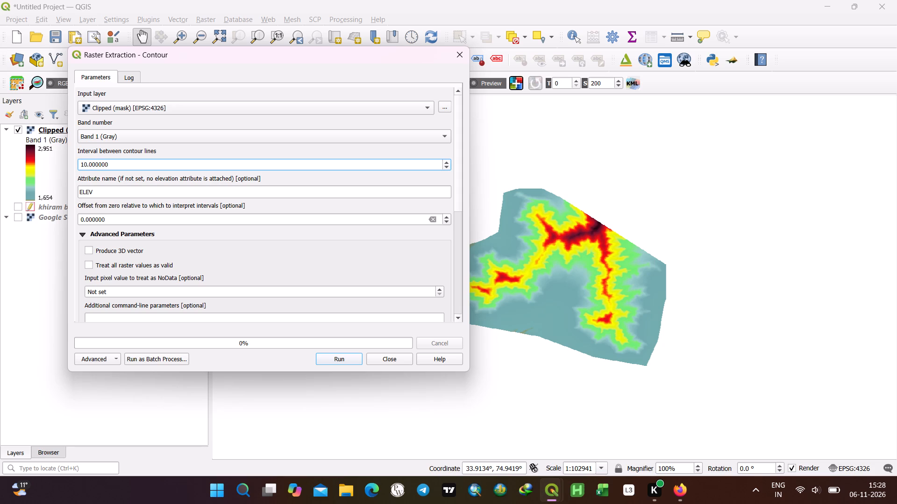
key("0")
left_click(92, 252)
scroll(224, 244, "down", 3)
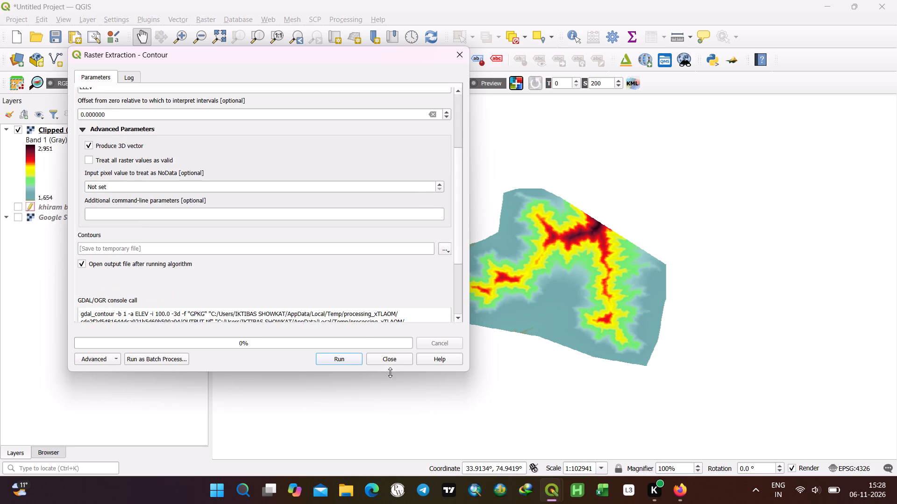
left_click(335, 360)
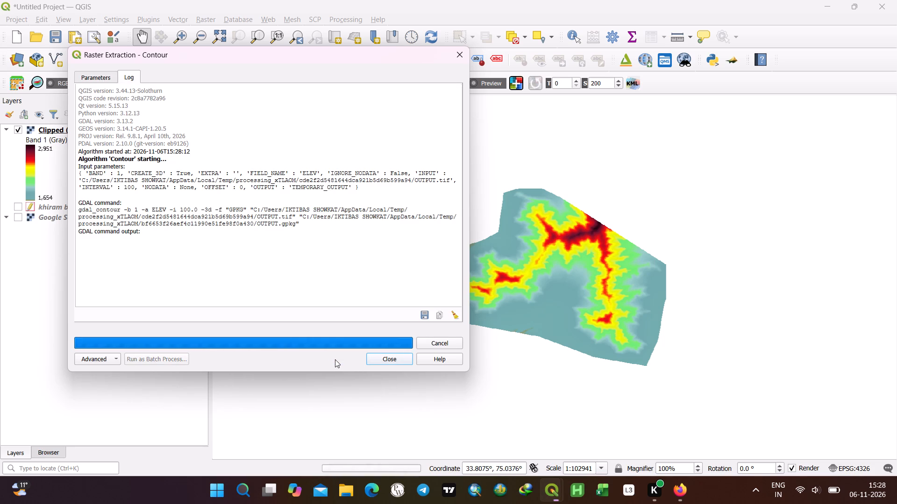
left_click_drag(227, 54, 233, 35)
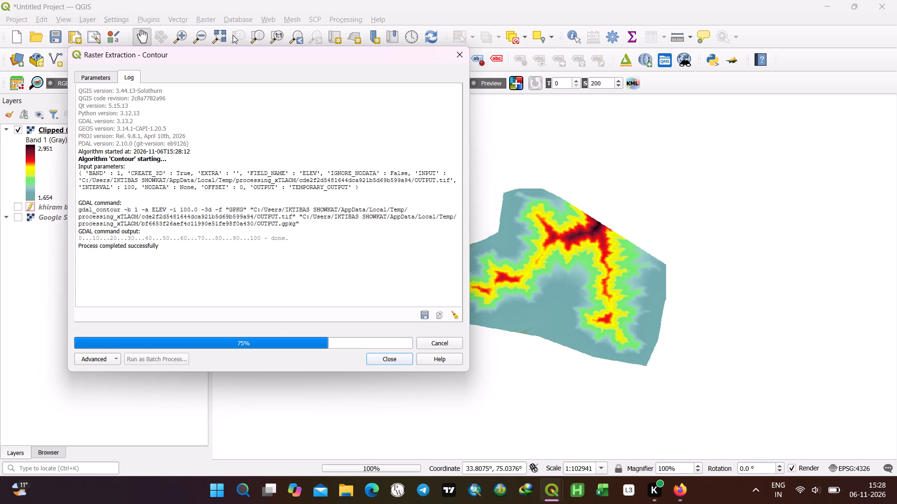
left_click(392, 340)
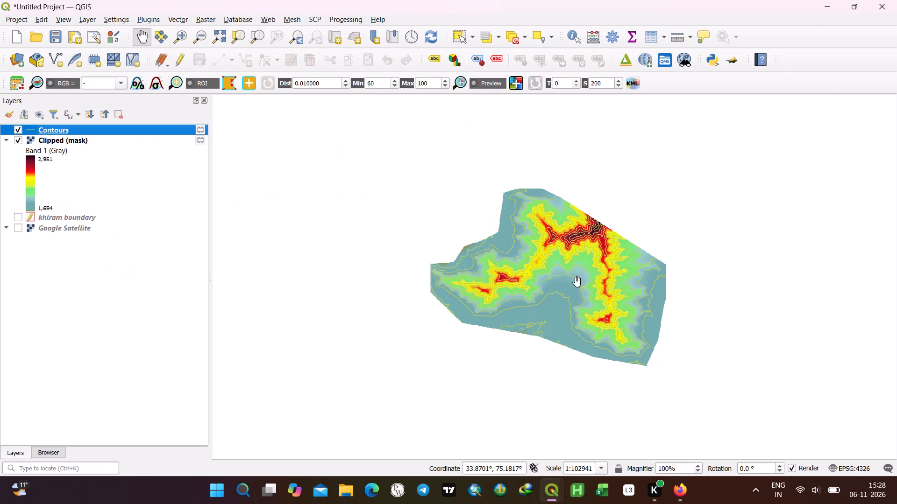
Enable draw effects for the Contours layer with a drop shadow and apply the styling.
scroll(579, 260, "down", 1)
scroll(578, 262, "up", 2)
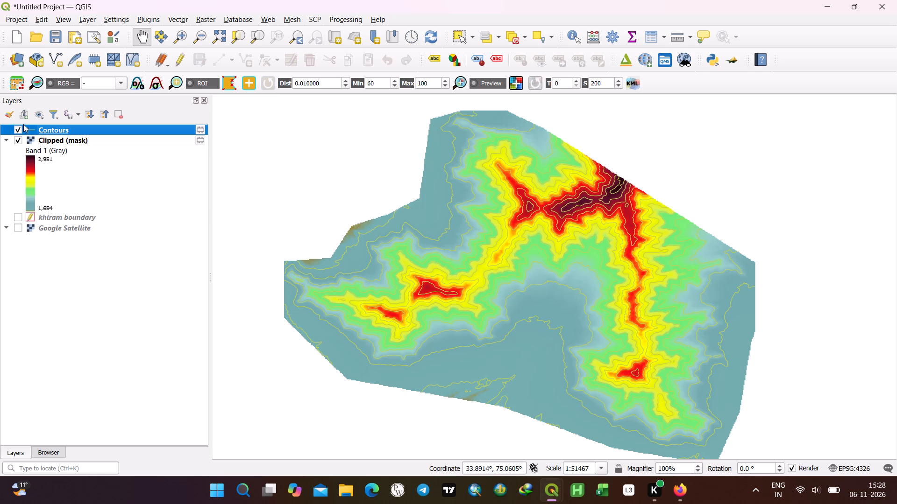
right_click(54, 132)
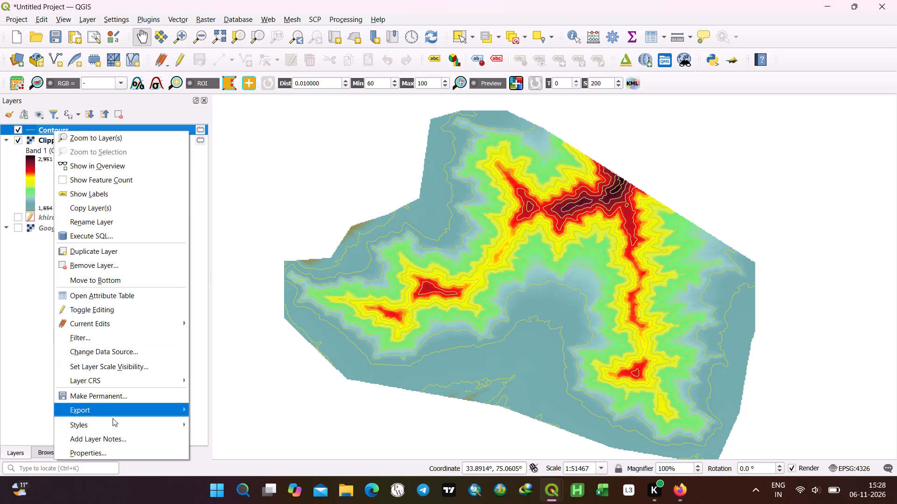
left_click(117, 455)
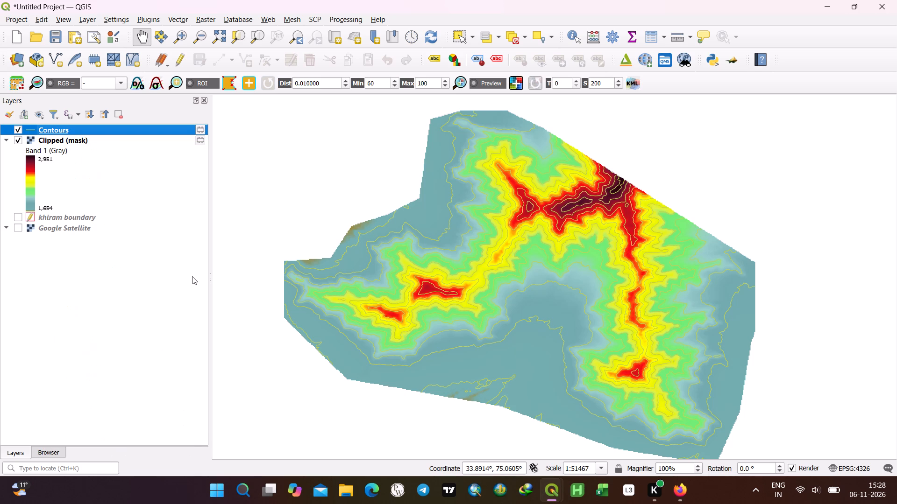
left_click_drag(158, 59, 185, 53)
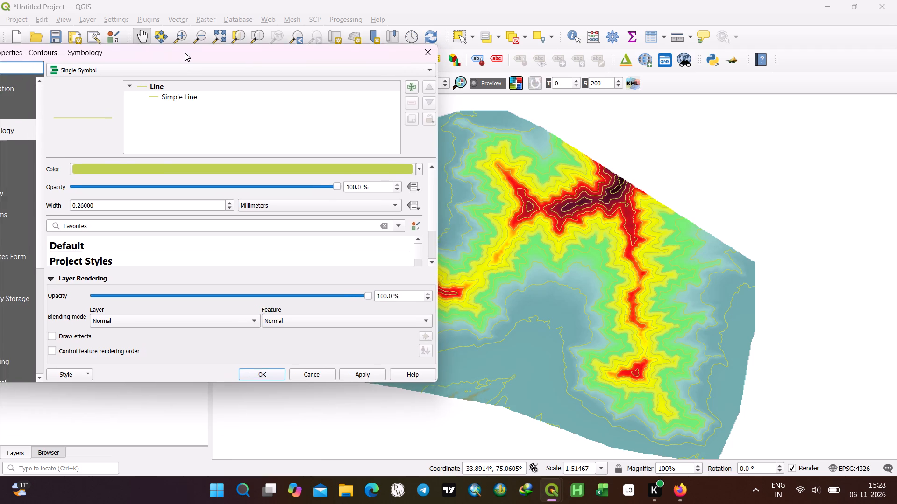
left_click_drag(185, 53, 215, 46)
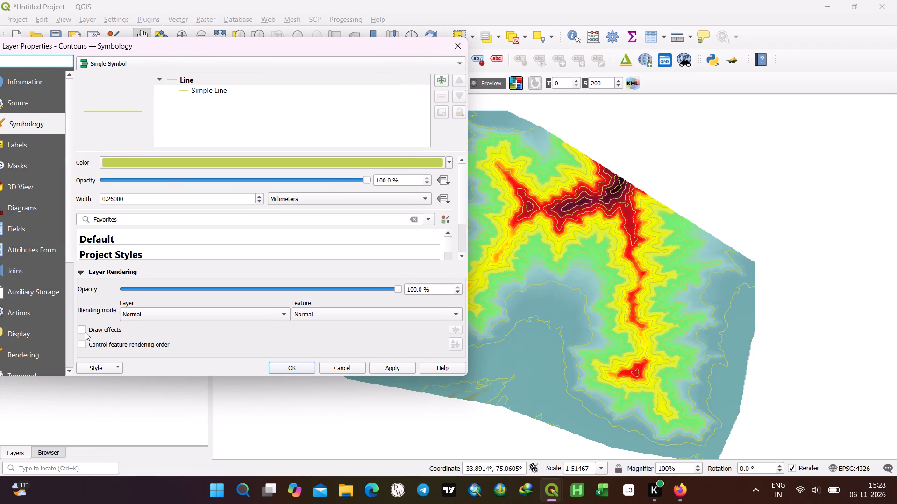
left_click(85, 332)
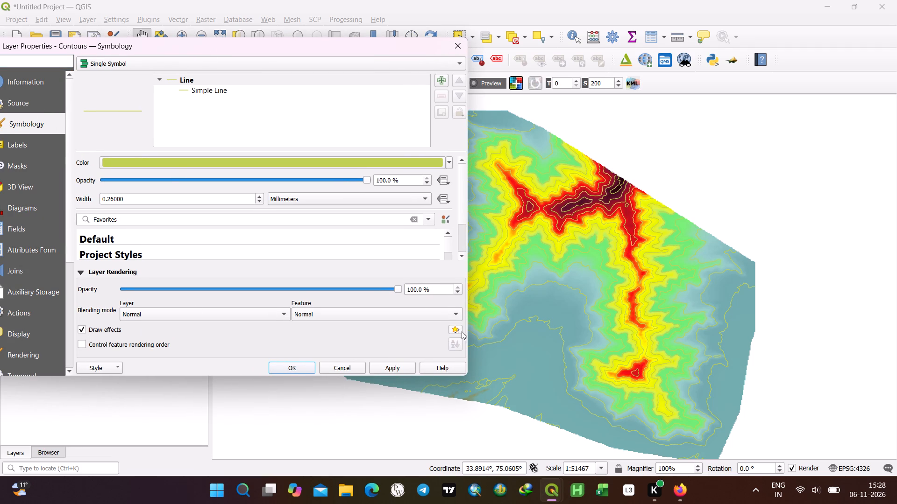
left_click(456, 331)
left_click(170, 170)
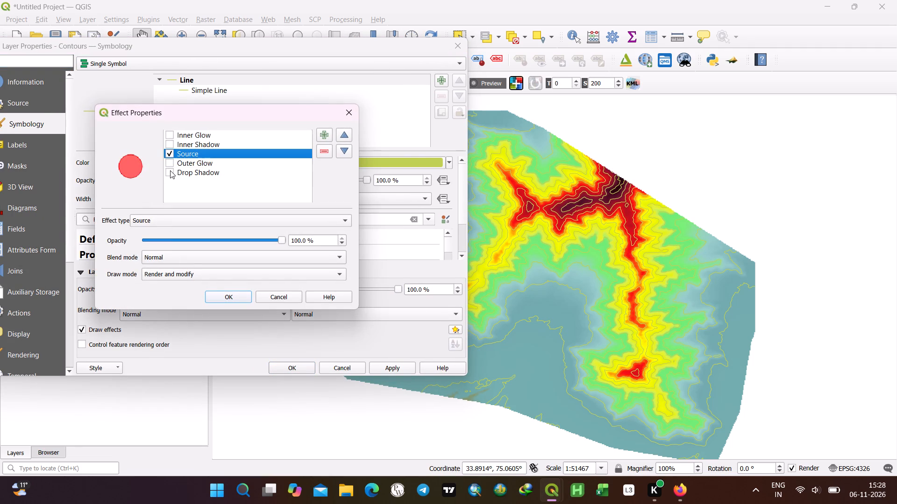
left_click(217, 294)
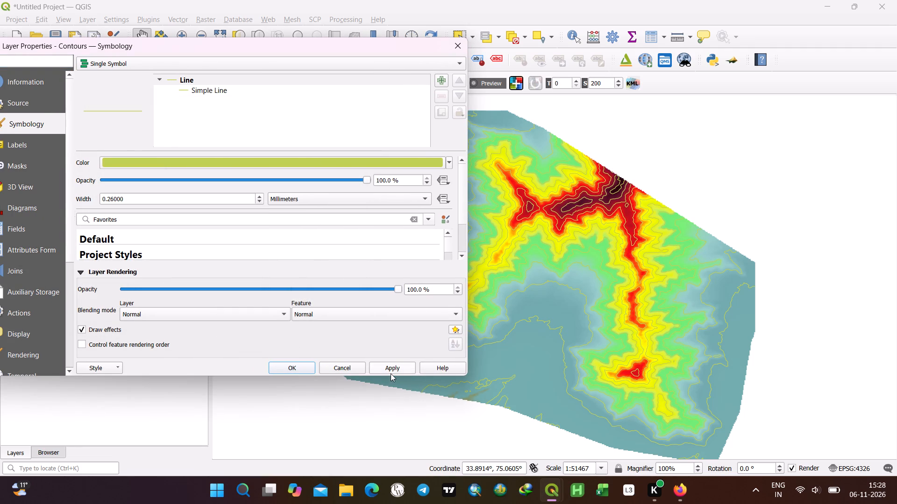
left_click(391, 373)
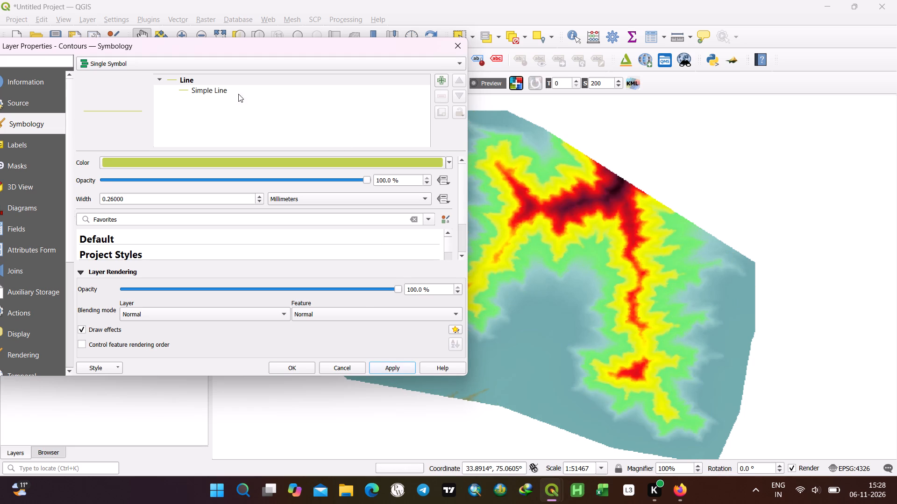
Style the Contours layer as Graduated on ELEV, classify it into five quantile classes, and apply it with the drop shadow effect.
left_click(145, 63)
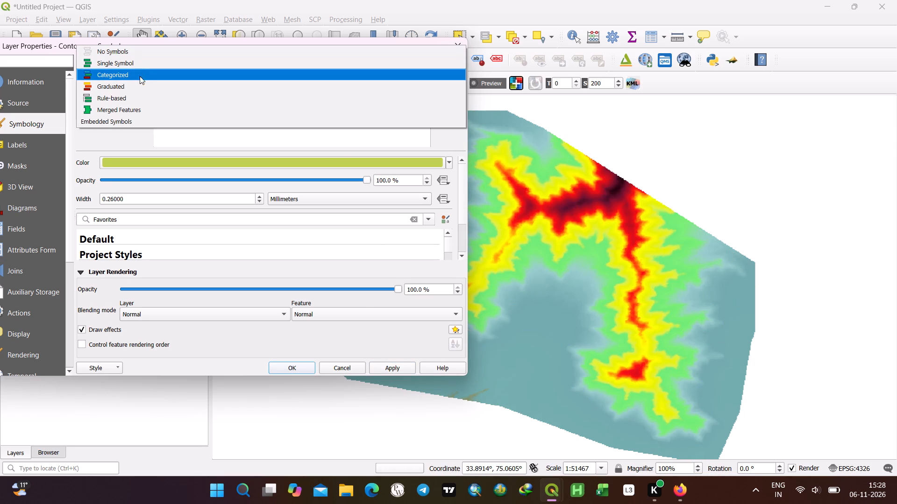
left_click(137, 81)
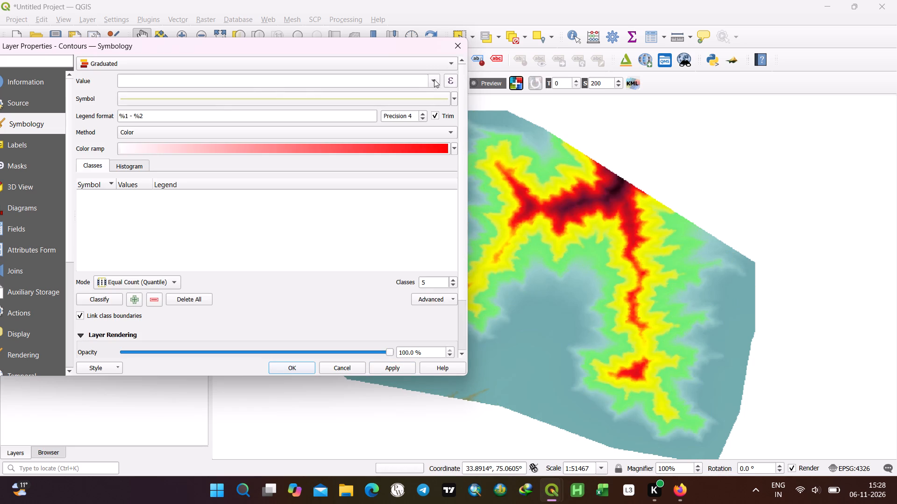
left_click(432, 78)
left_click(282, 122)
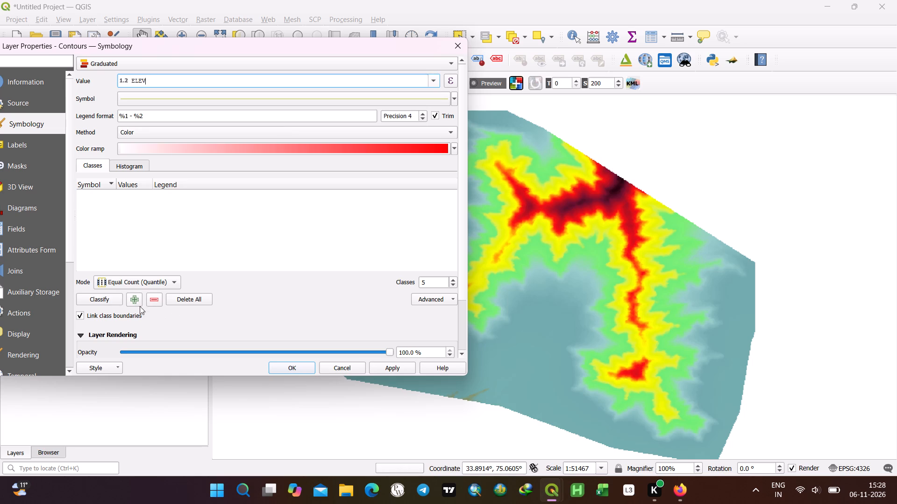
left_click(105, 295)
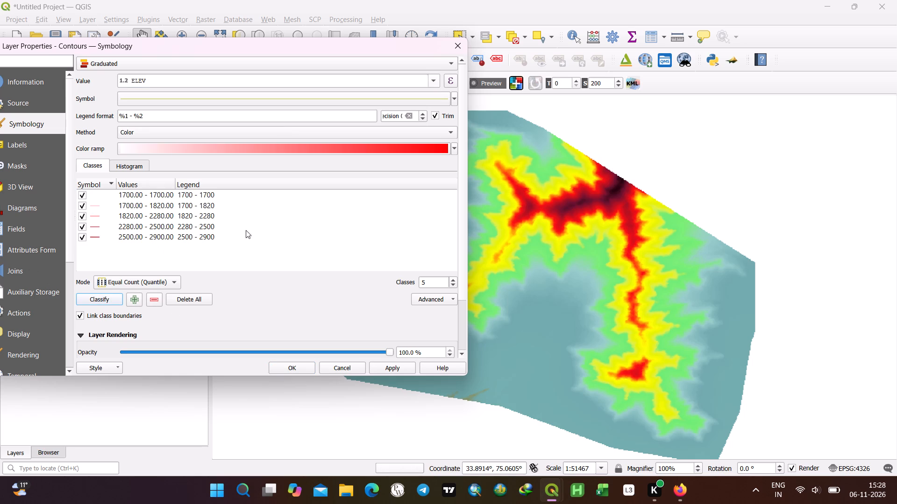
scroll(206, 325, "down", 2)
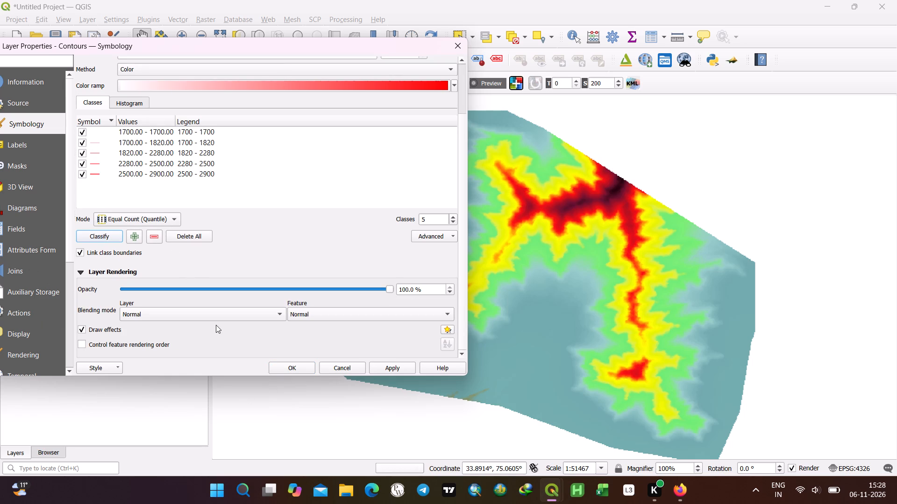
scroll(216, 325, "down", 2)
left_click(449, 329)
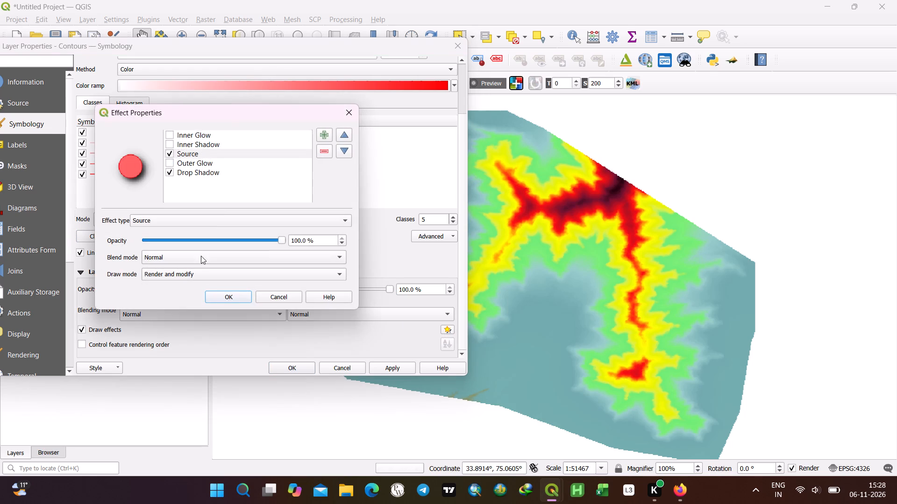
left_click(227, 295)
left_click(389, 369)
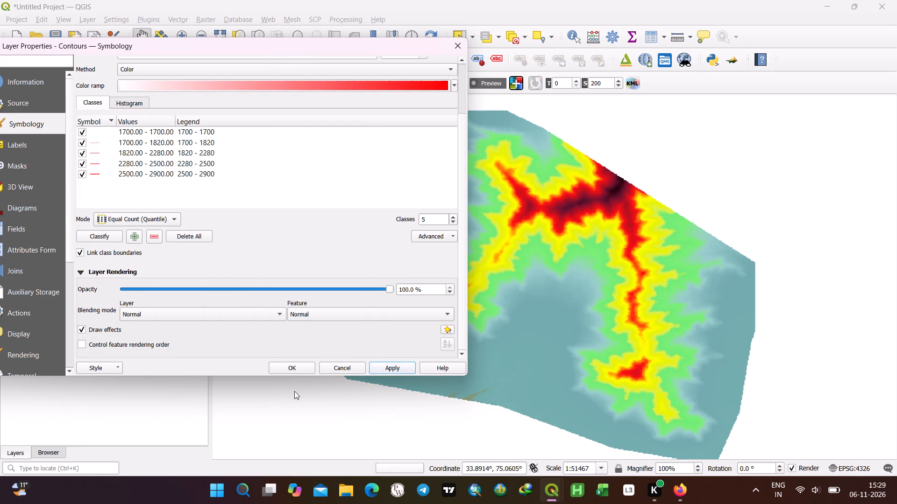
left_click(392, 368)
Set the number of contour elevation classes to 6, apply the graduated style and close the layer properties.
scroll(242, 223, "down", 1)
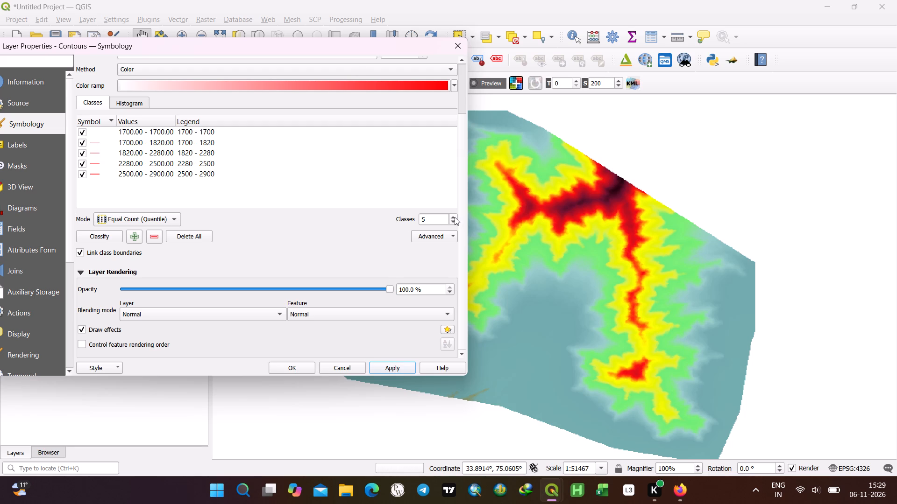
left_click(455, 217)
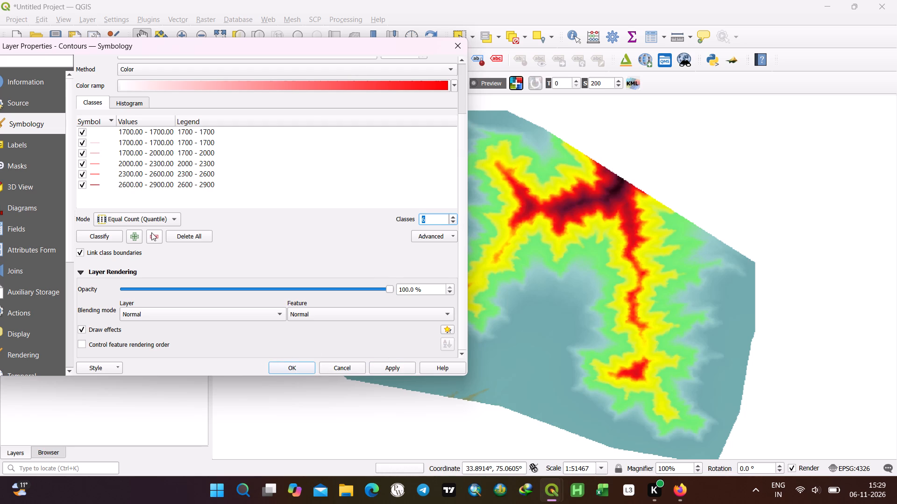
scroll(230, 164, "up", 5)
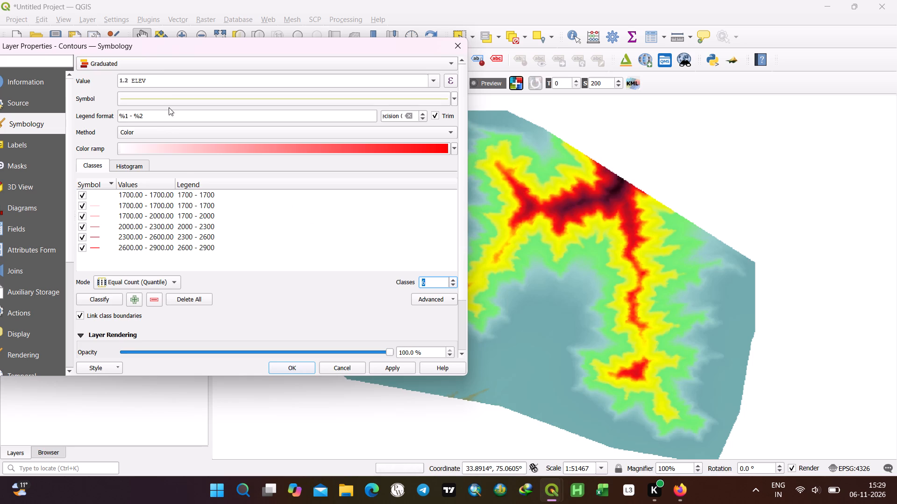
scroll(198, 186, "up", 1)
scroll(199, 187, "down", 6)
triple_click(385, 368)
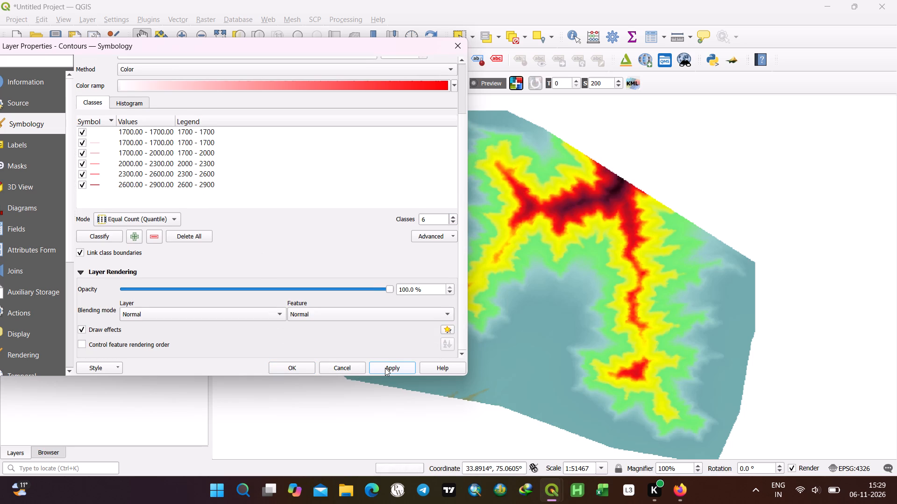
left_click(385, 368)
left_click(286, 365)
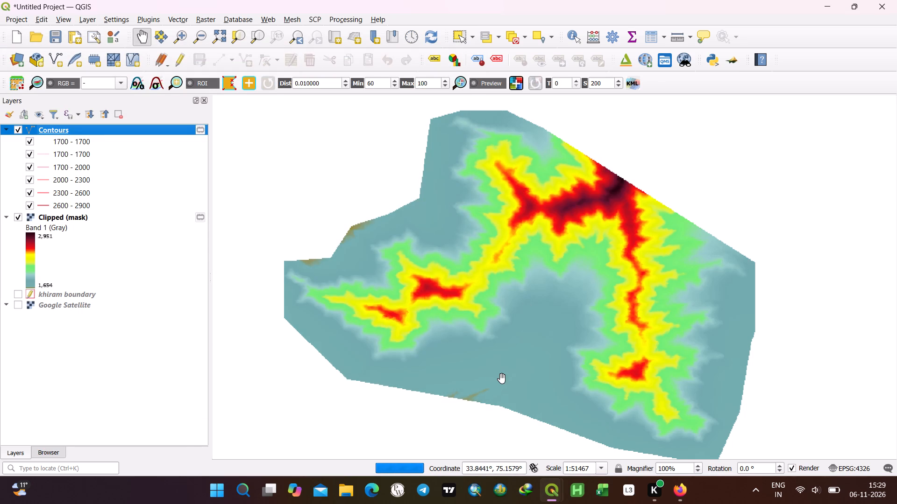
left_click_drag(501, 378, 481, 359)
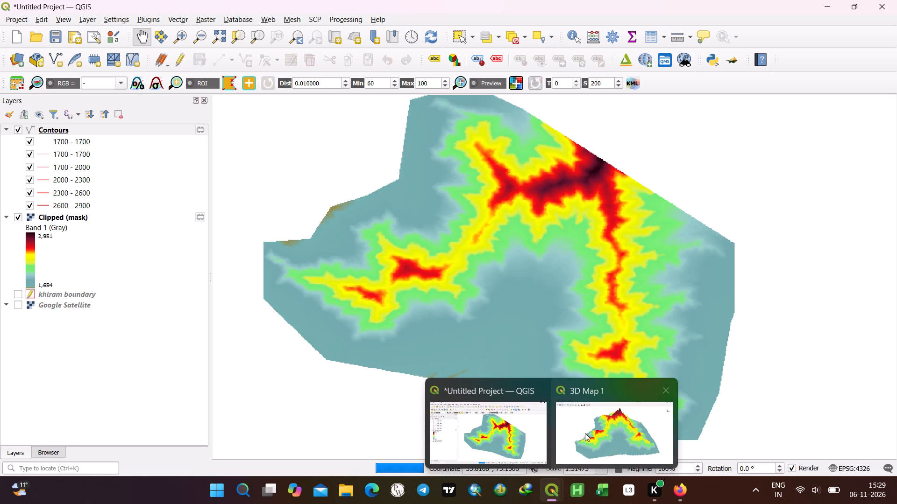
Examine the graduated contours draped over the colored terrain in the 3D map from low, oblique and overhead angles.
left_click(587, 428)
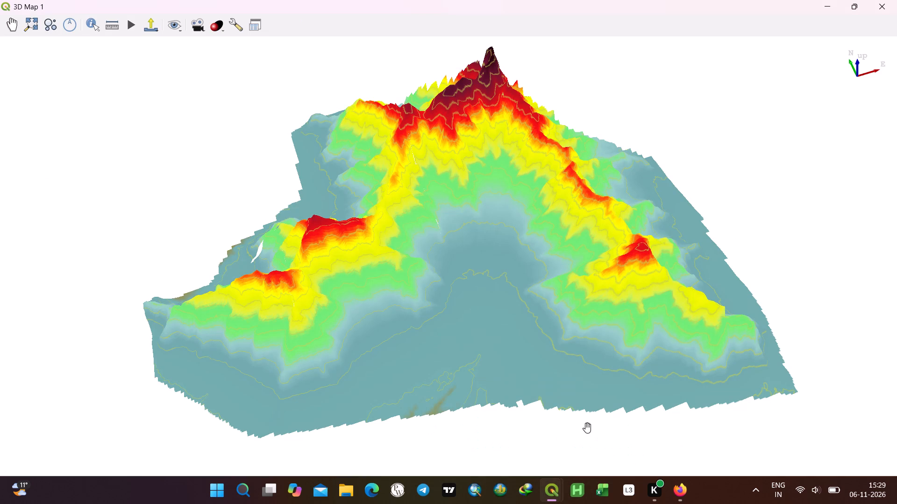
scroll(476, 273, "up", 1)
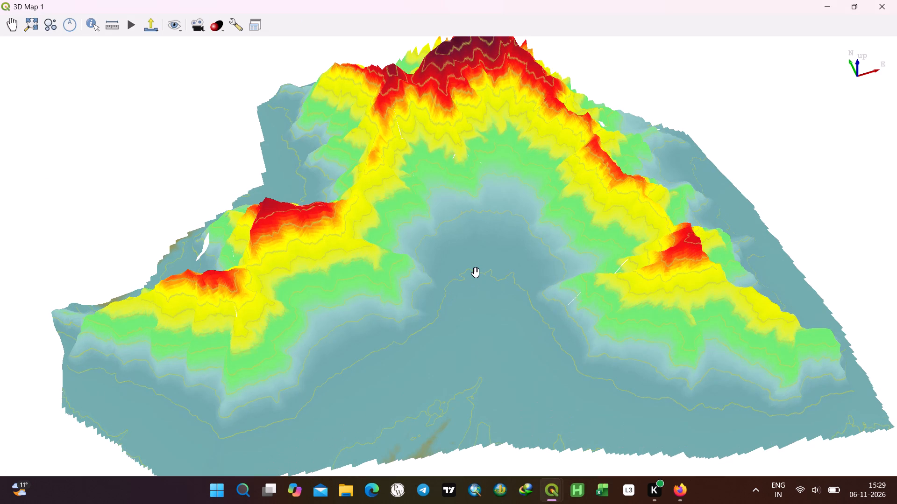
scroll(476, 273, "down", 1)
left_click(474, 250)
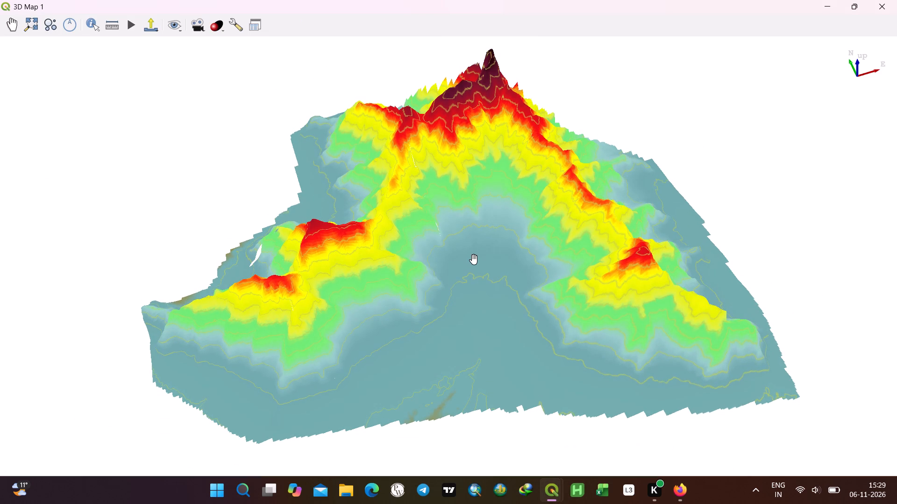
left_click_drag(474, 259, 476, 165, "shift")
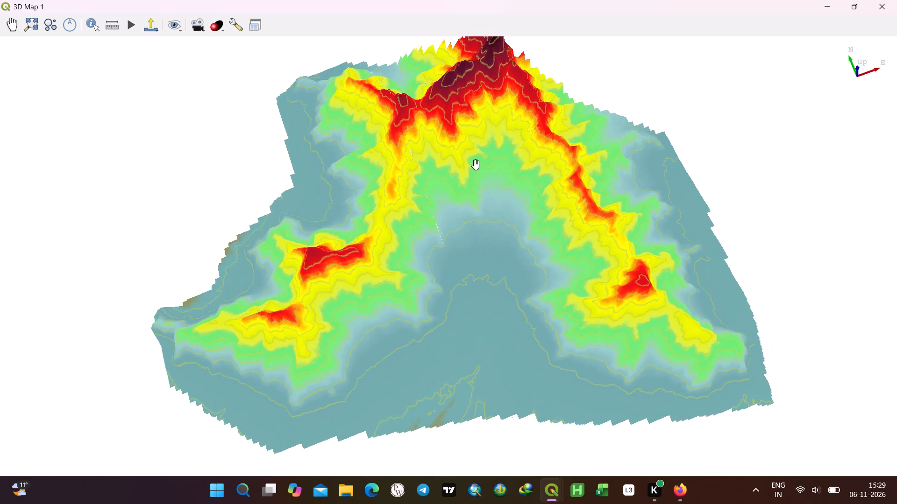
left_click_drag(476, 165, 464, 238, "shift")
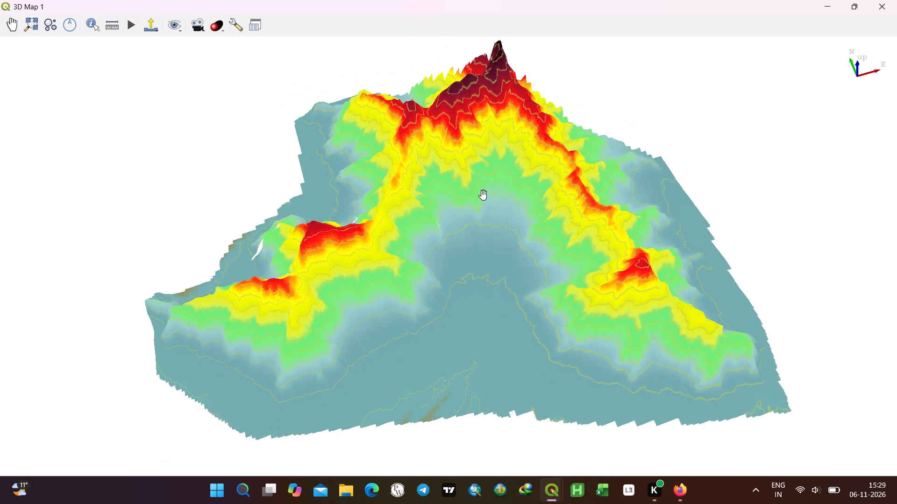
left_click_drag(483, 193, 477, 230)
left_click_drag(476, 169, 244, 148, "shift")
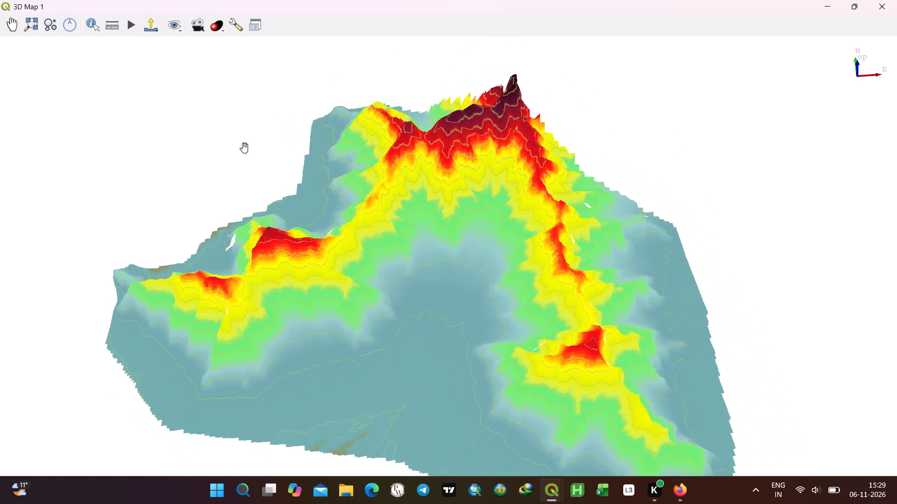
left_click_drag(244, 148, 560, 202, "shift")
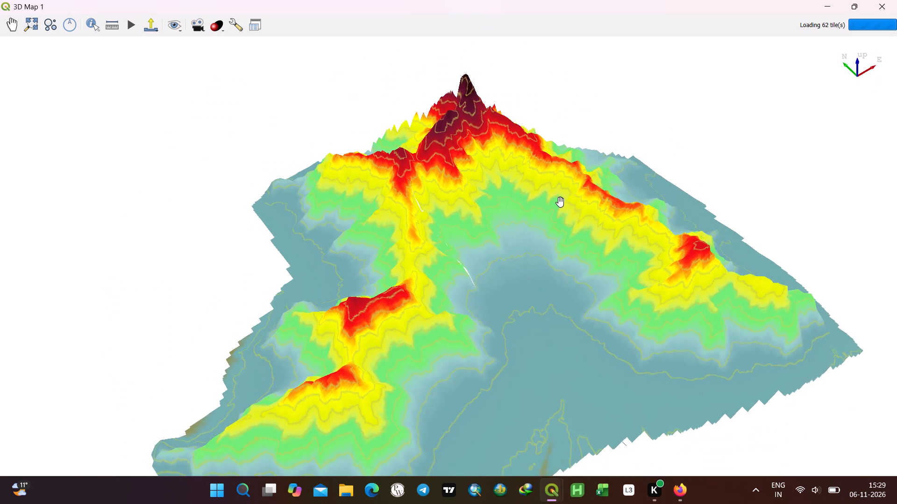
left_click_drag(560, 202, 432, 195, "shift")
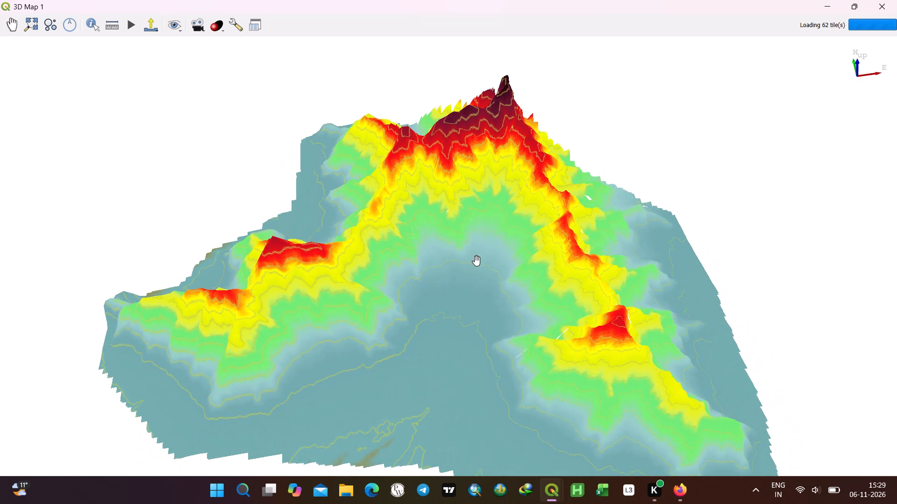
left_click_drag(484, 302, 475, 400, "shift")
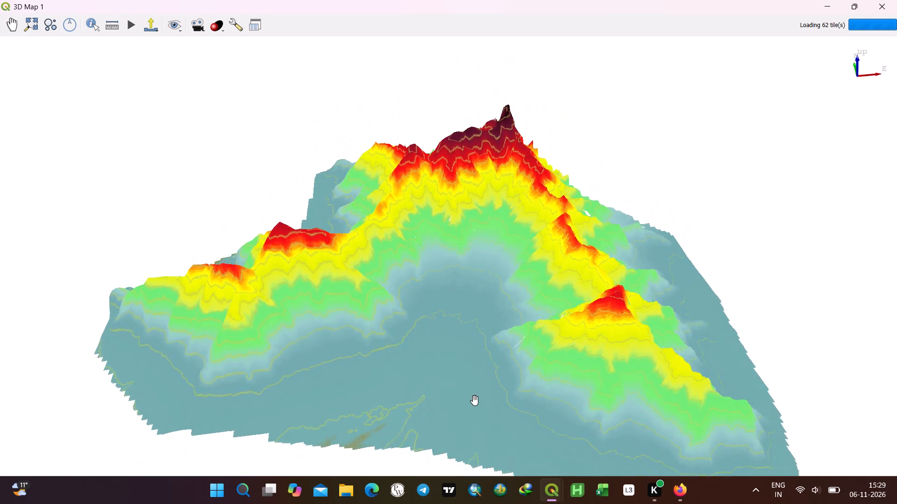
left_click_drag(475, 400, 495, 247, "shift")
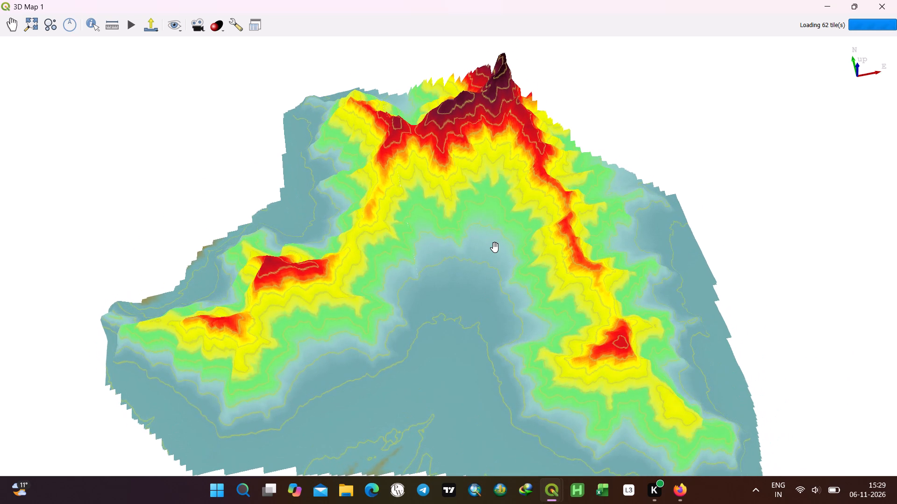
left_click_drag(495, 247, 507, 121, "shift")
left_click_drag(490, 200, 499, 237)
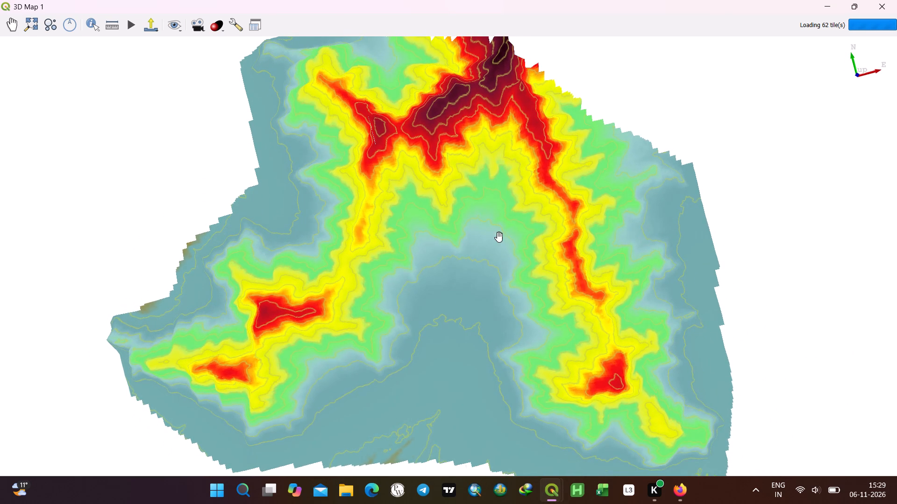
left_click_drag(499, 237, 492, 311)
left_click_drag(491, 275, 539, 196, "shift")
left_click_drag(458, 342, 452, 336, "shift")
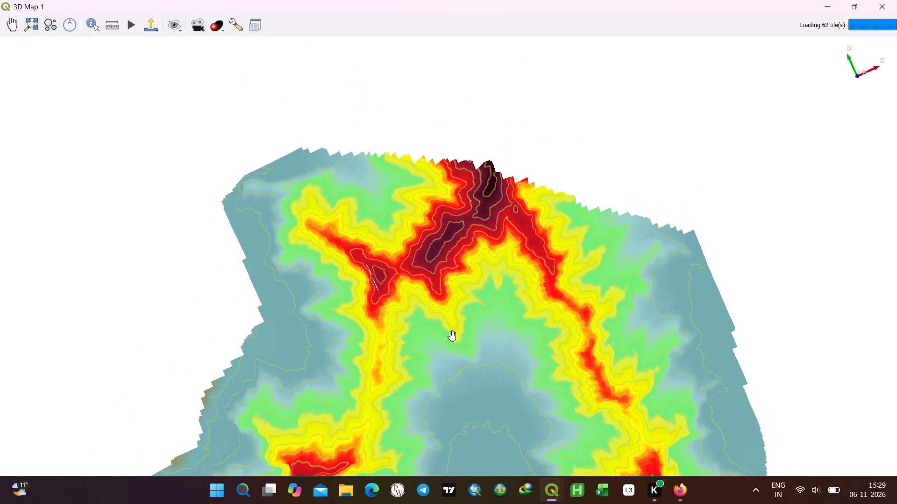
left_click_drag(452, 336, 451, 336, "shift")
left_click_drag(429, 365, 491, 284)
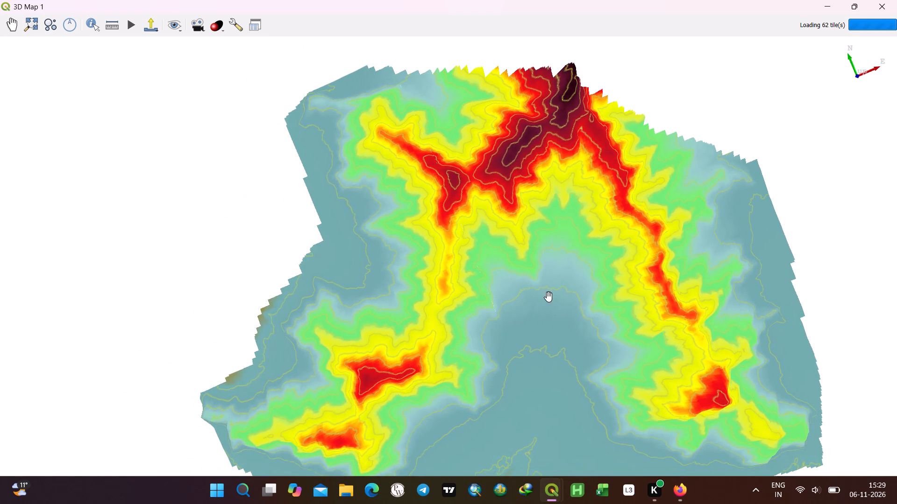
scroll(548, 271, "down", 2)
left_click_drag(534, 304, 527, 232)
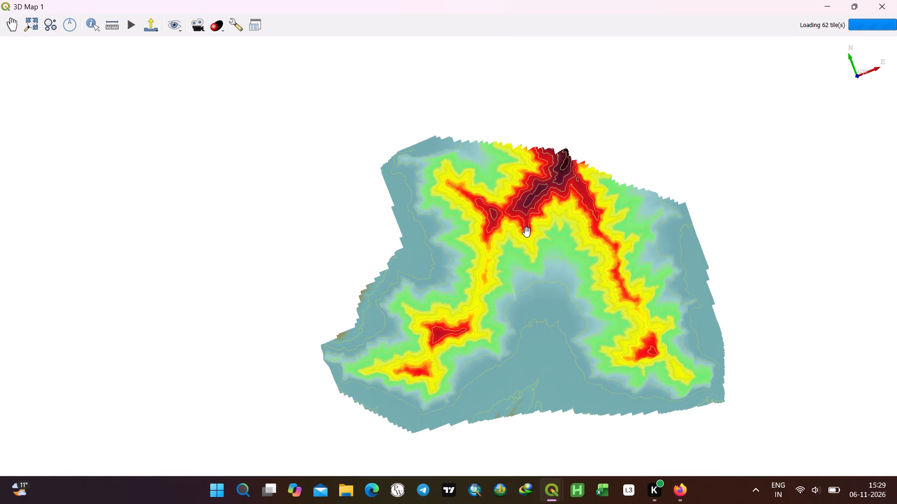
left_click_drag(527, 232, 527, 231)
left_click_drag(535, 239, 537, 432, "shift")
left_click_drag(565, 294, 565, 294, "shift")
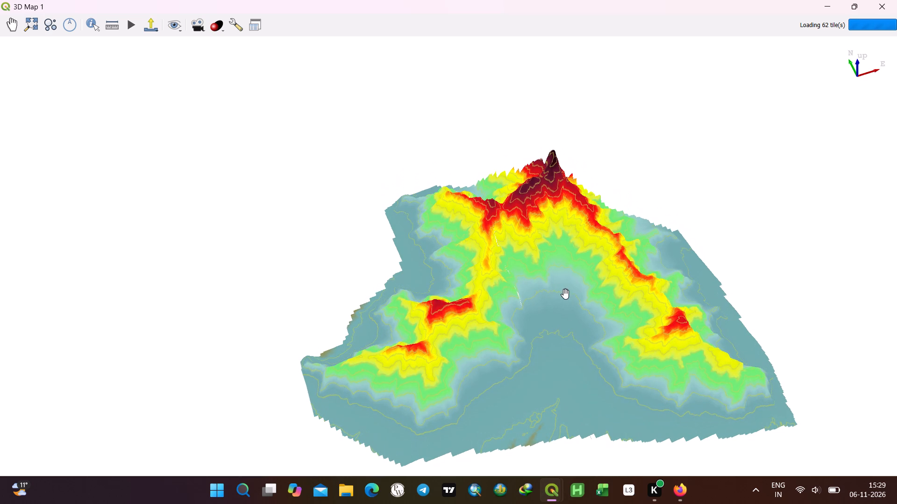
left_click_drag(565, 294, 559, 338, "shift")
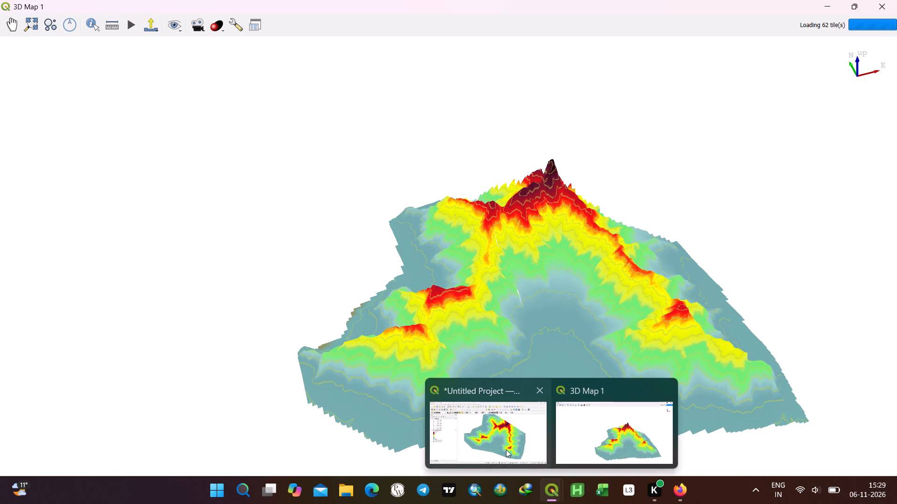
Return to the main project window and remove the graduated Contours layer from the project.
left_click(500, 439)
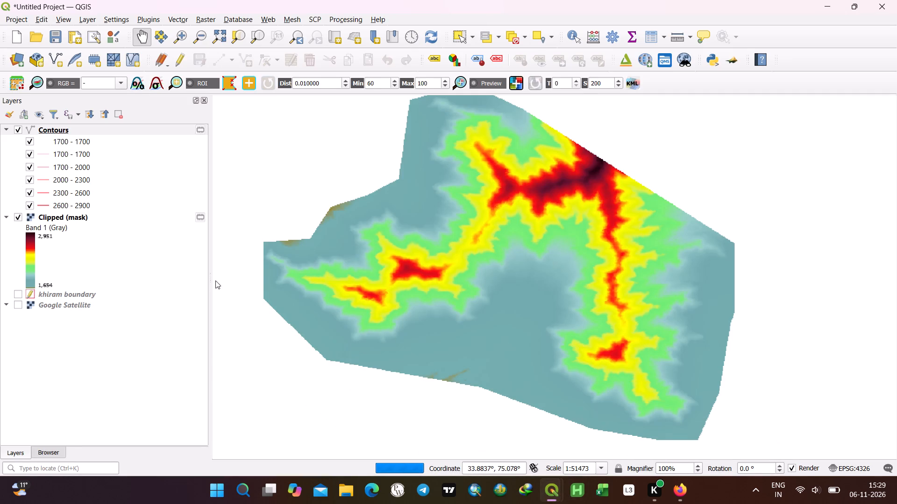
left_click(409, 469)
right_click(51, 128)
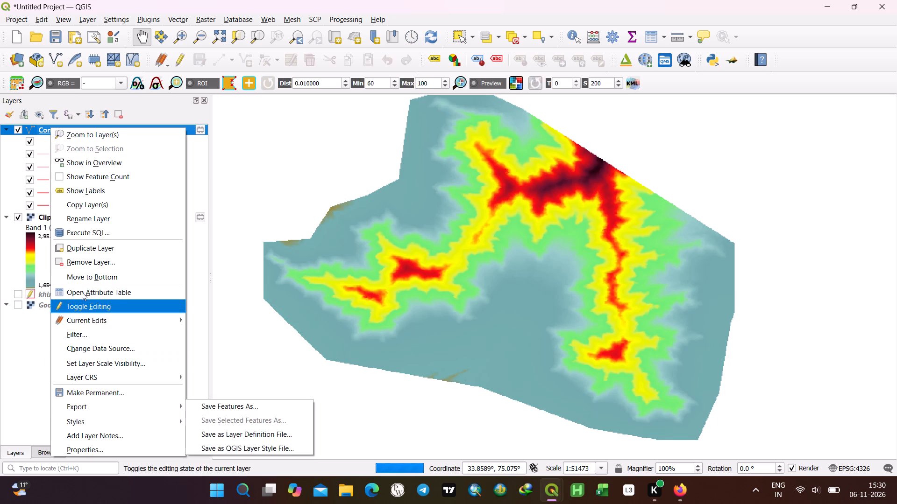
left_click(85, 257)
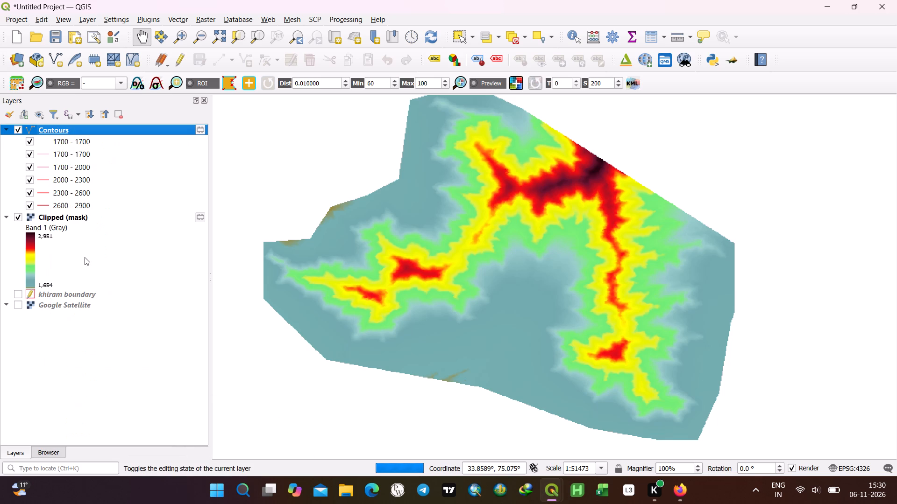
left_click(433, 255)
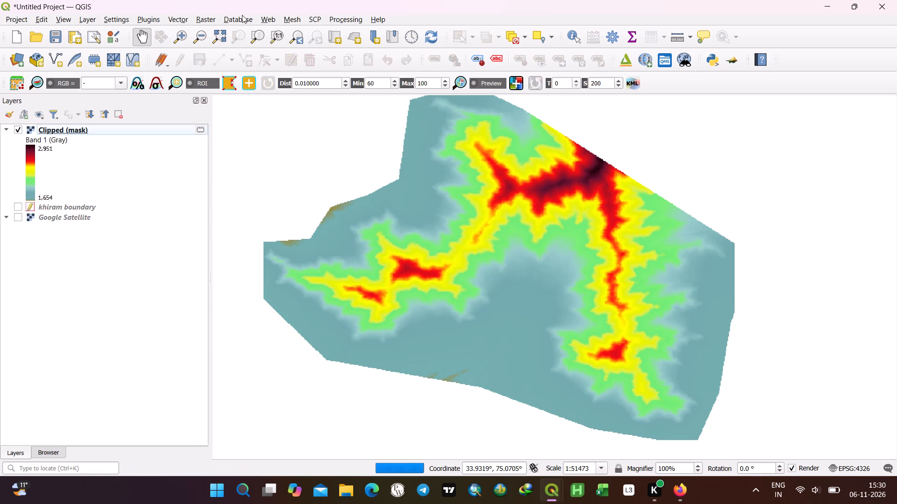
Generate contours from the Clipped (mask) raster at an interval of 80, with ELEV as the attribute and 3D vector output enabled.
left_click(213, 18)
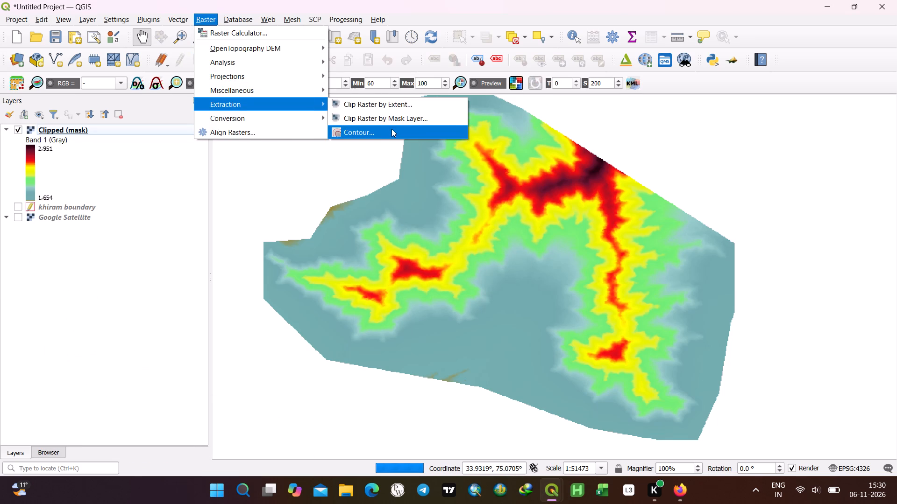
left_click(392, 129)
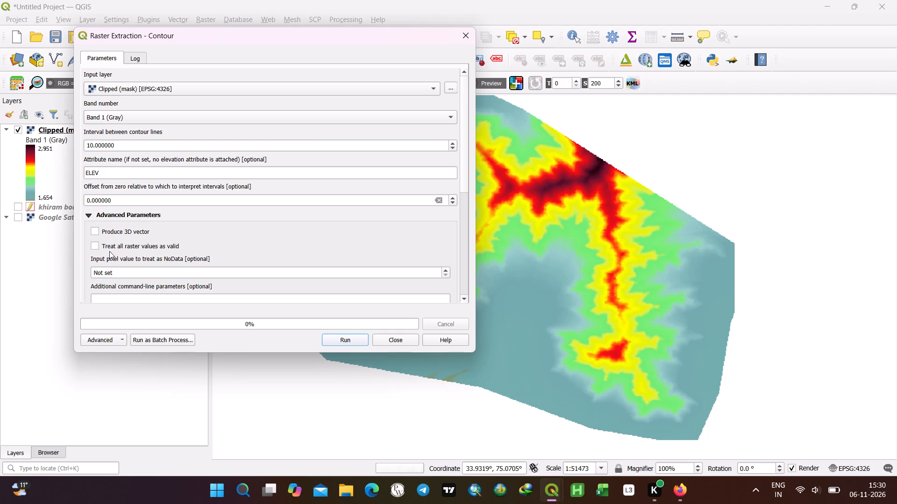
left_click(98, 232)
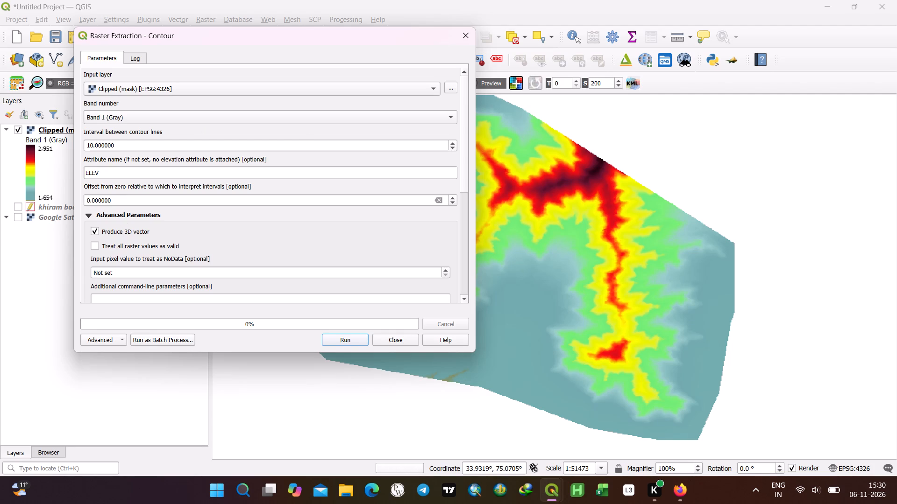
left_click(89, 144)
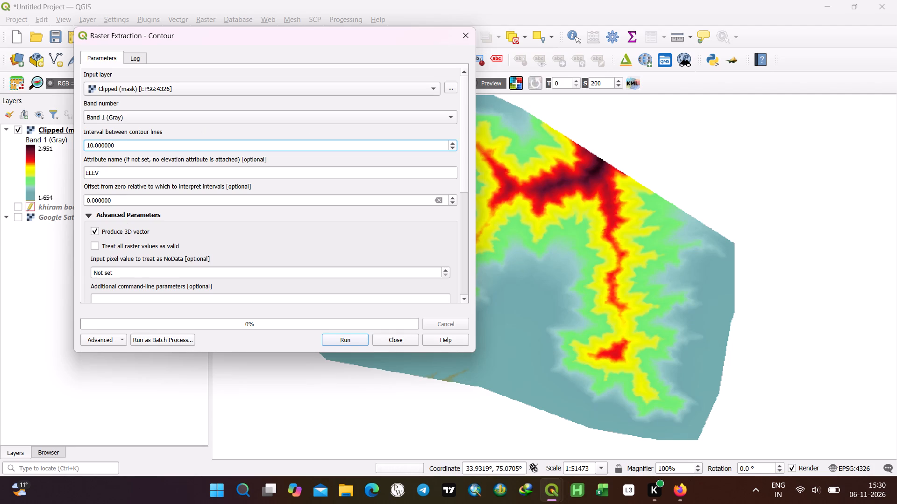
key("BackSpace")
key("8")
key("0")
key("BackSpace")
left_click(351, 339)
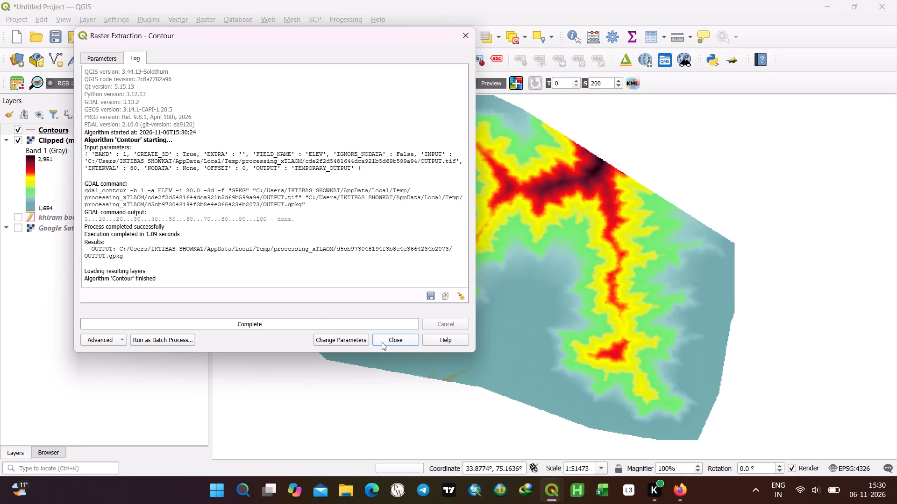
scroll(218, 215, "down", 7)
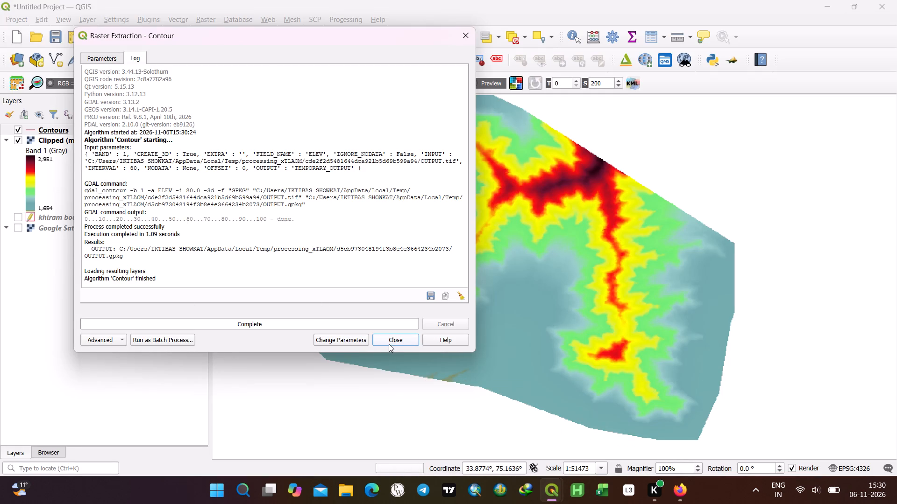
left_click(389, 344)
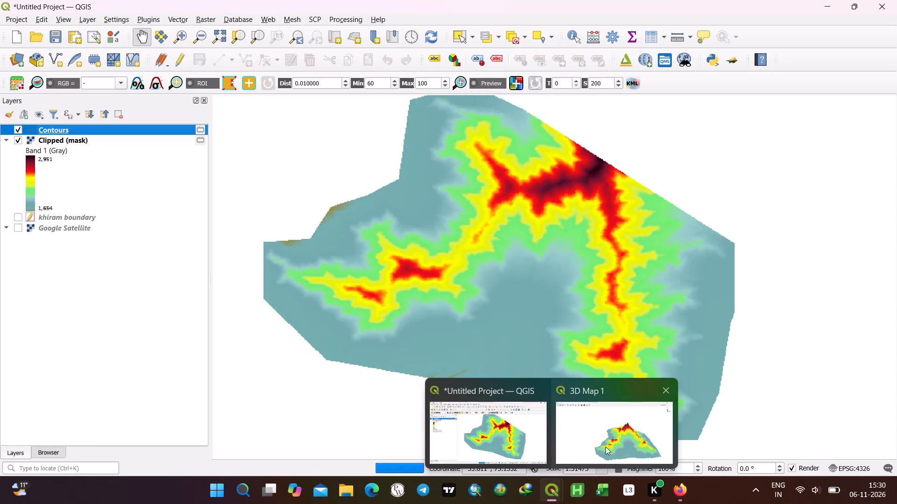
Examine the regenerated contours on the terrain in the 3D map, up close and from different tilts.
left_click(605, 447)
left_click_drag(626, 335, 536, 328)
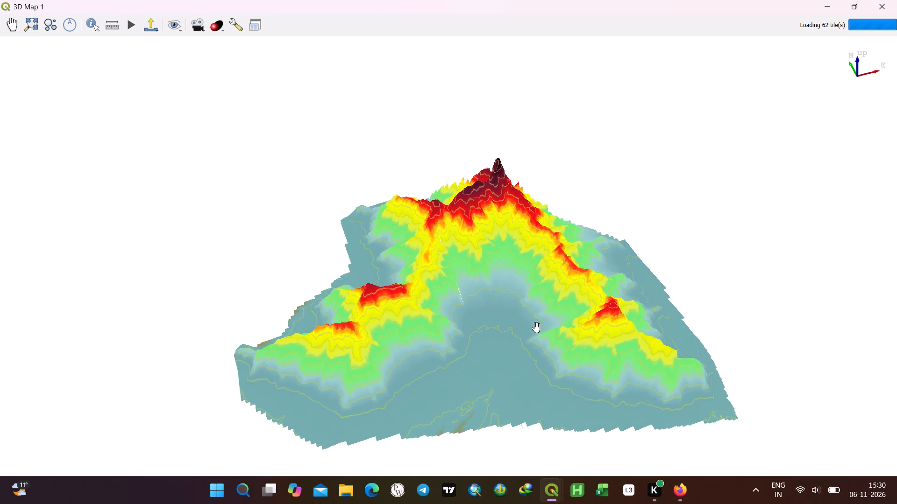
left_click_drag(536, 328, 526, 328)
scroll(488, 333, "up", 2, "shift")
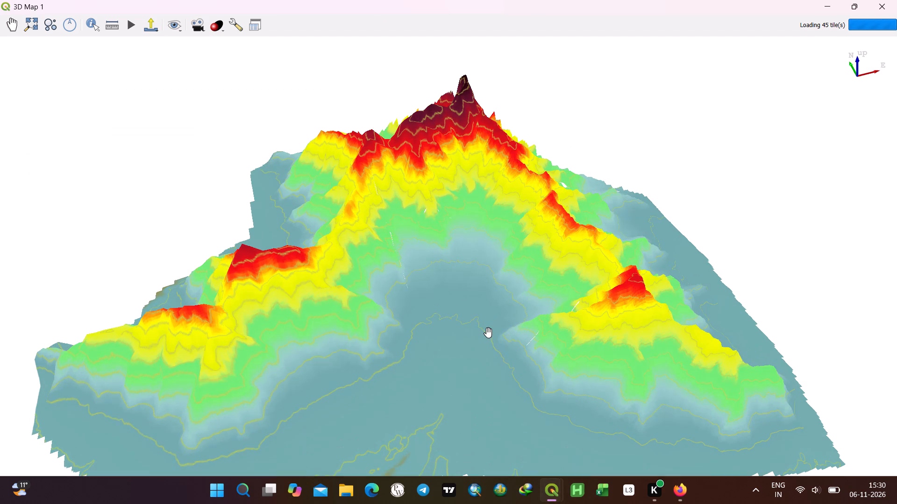
middle_click_drag(497, 296, 477, 375, "shift")
middle_click_drag(477, 345, 471, 384, "shift")
middle_click(461, 386)
left_click_drag(458, 385, 453, 277, "shift")
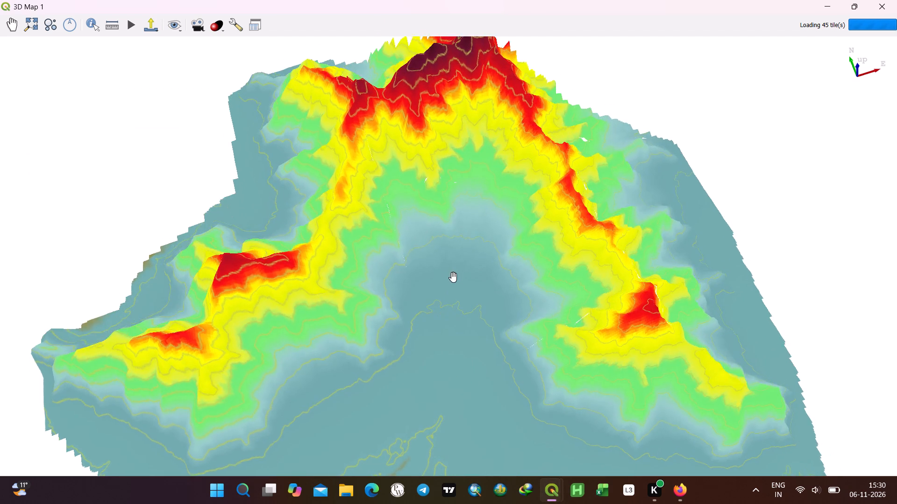
Examine the whole colored terrain and its regenerated contours in the 3D map from rotated, oblique and low side angles.
left_click_drag(453, 277, 455, 380, "shift")
left_click_drag(453, 392, 452, 322)
left_click_drag(446, 356, 420, 336, "shift")
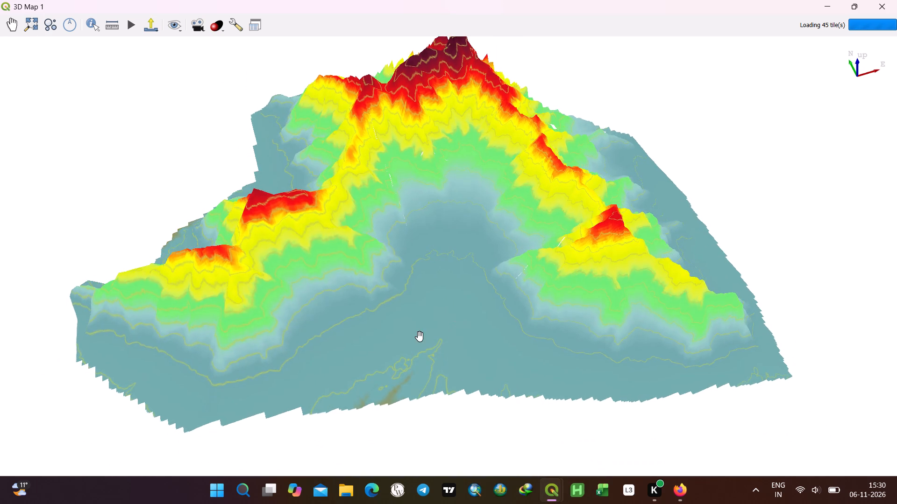
left_click_drag(420, 336, 641, 286, "shift")
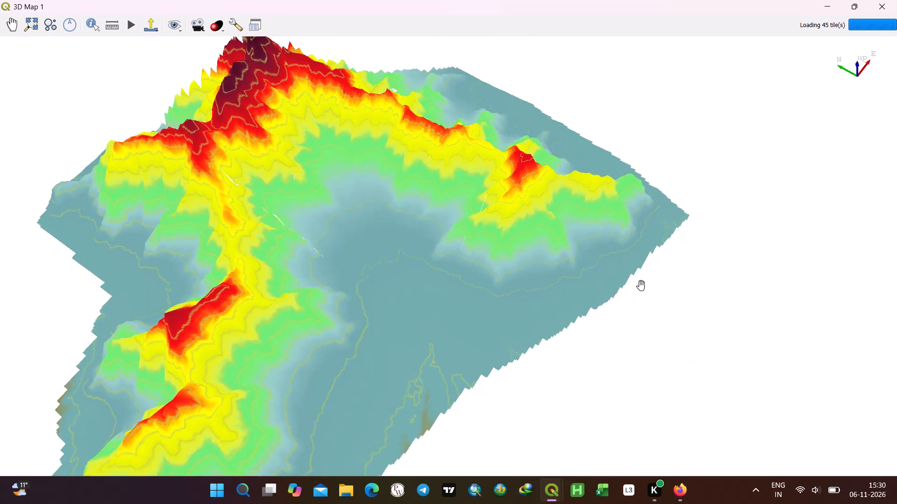
left_click_drag(641, 286, 430, 455, "shift")
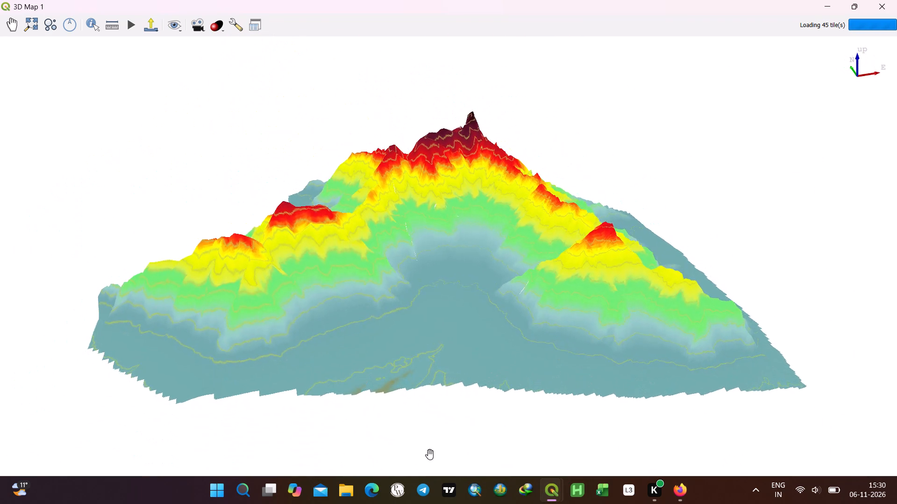
left_click_drag(430, 455, 495, 497, "shift")
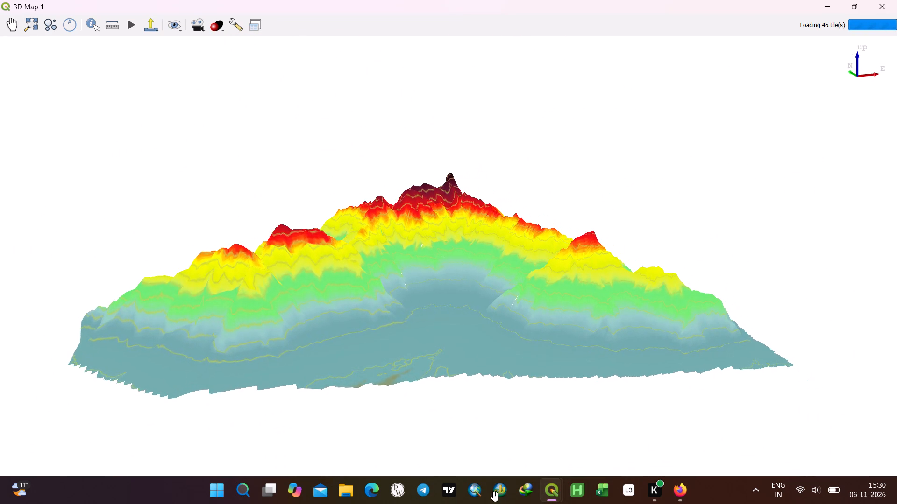
left_click_drag(495, 497, 378, 374, "shift")
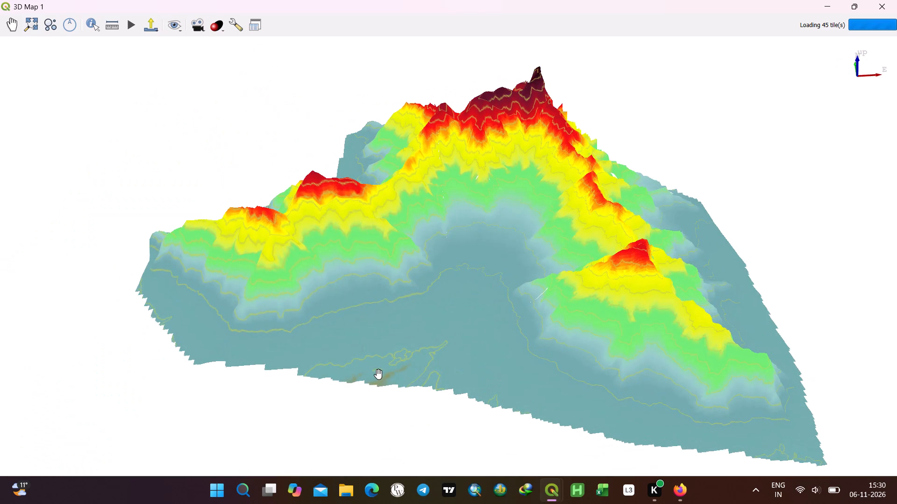
left_click_drag(378, 374, 427, 461, "shift")
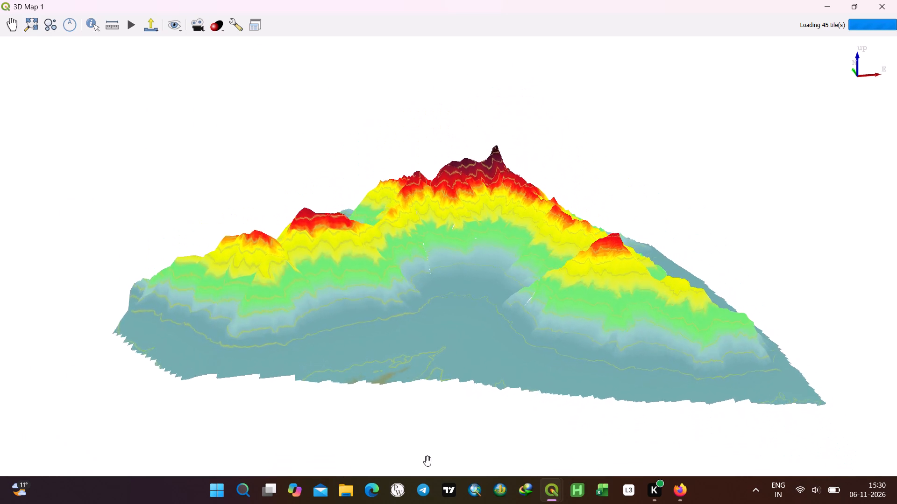
left_click_drag(427, 461, 434, 503, "shift")
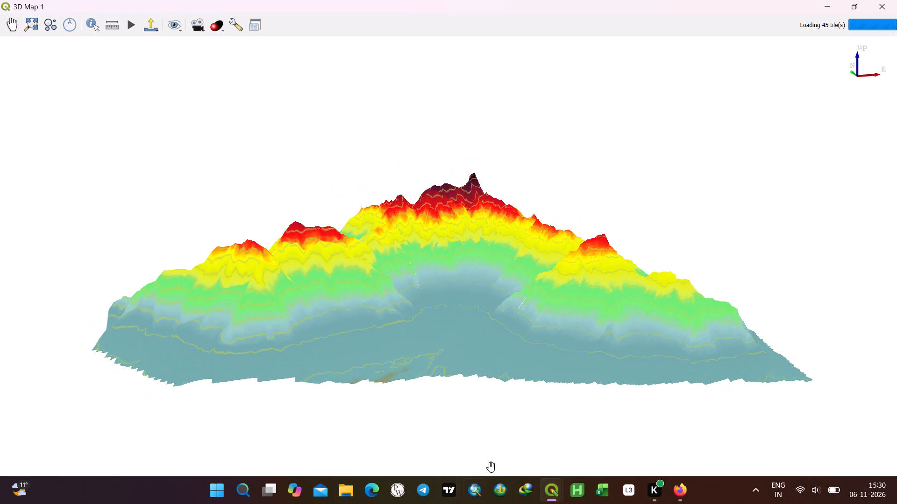
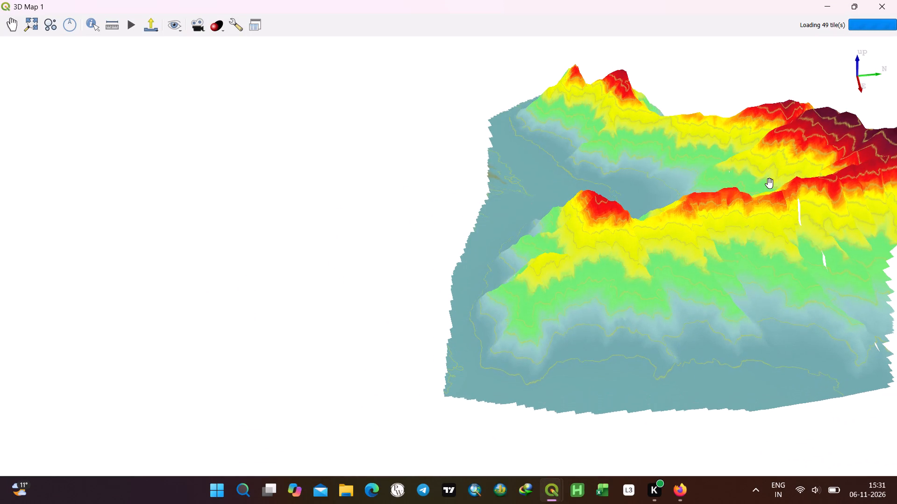
Examine the colored terrain and its contours in the 3D map from all around, including low side and steep oblique angles.
left_click_drag(802, 265, 589, 285)
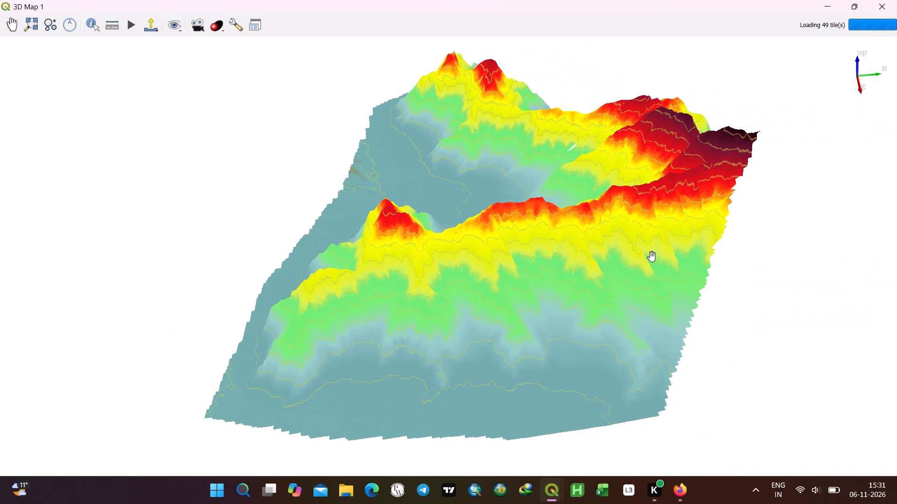
left_click_drag(658, 251, 575, 216, "shift")
left_click_drag(654, 227, 606, 216, "shift")
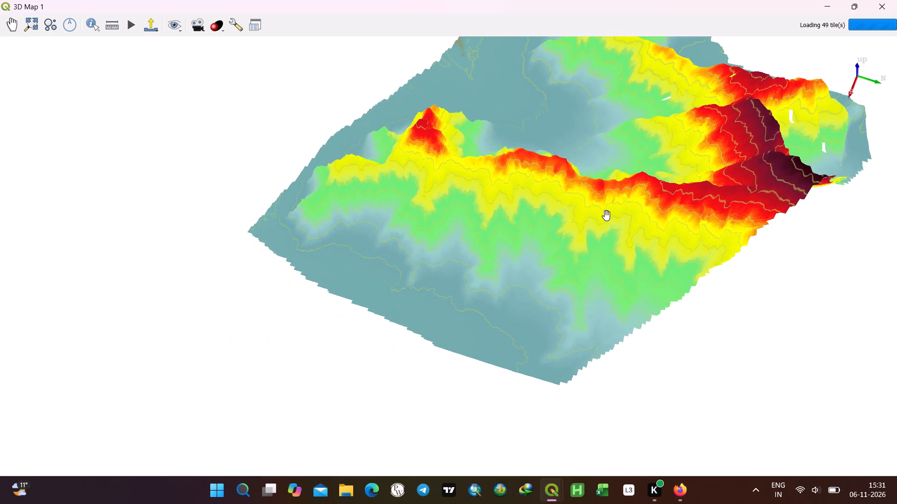
left_click_drag(606, 216, 584, 374, "shift")
left_click_drag(744, 252, 507, 247, "shift")
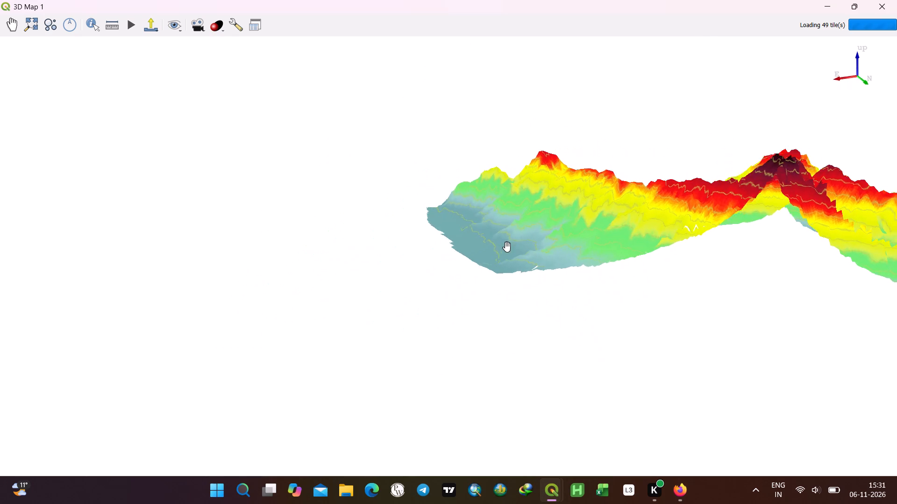
left_click_drag(507, 247, 506, 246, "shift")
left_click_drag(759, 227, 481, 217, "shift")
left_click_drag(784, 231, 558, 202, "shift")
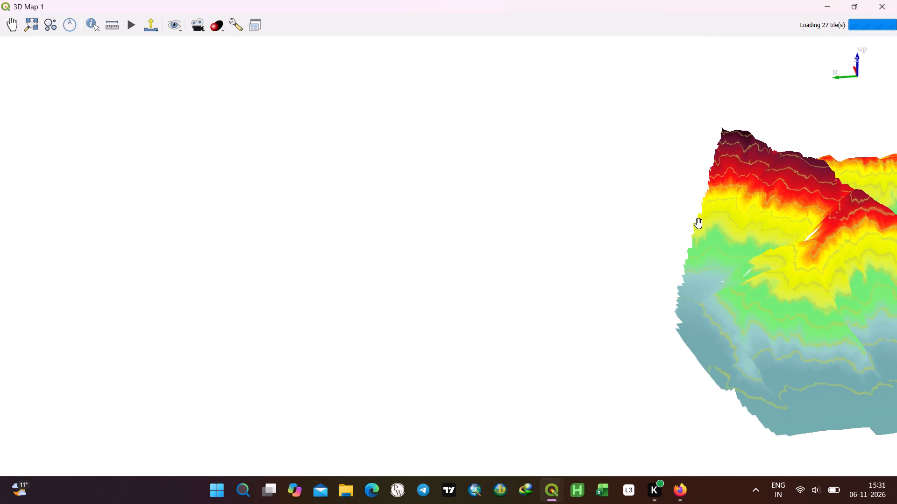
left_click_drag(805, 270, 600, 286)
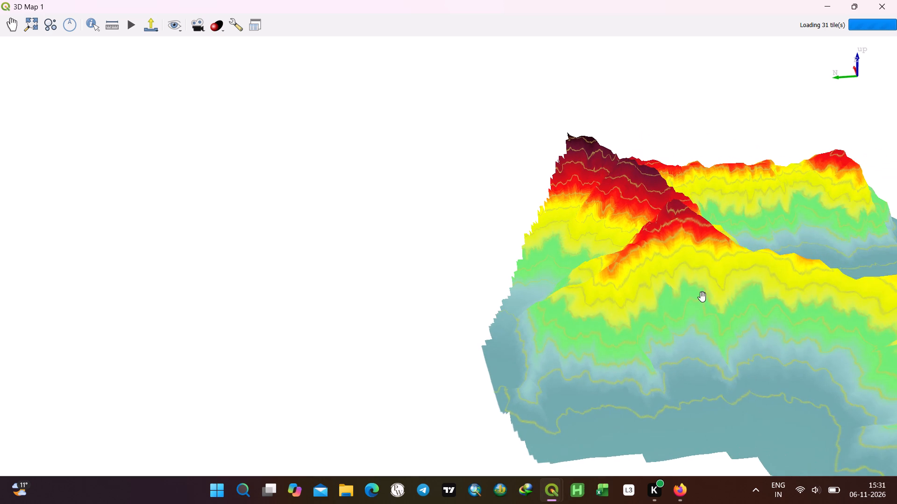
left_click_drag(761, 327, 864, 218, "shift")
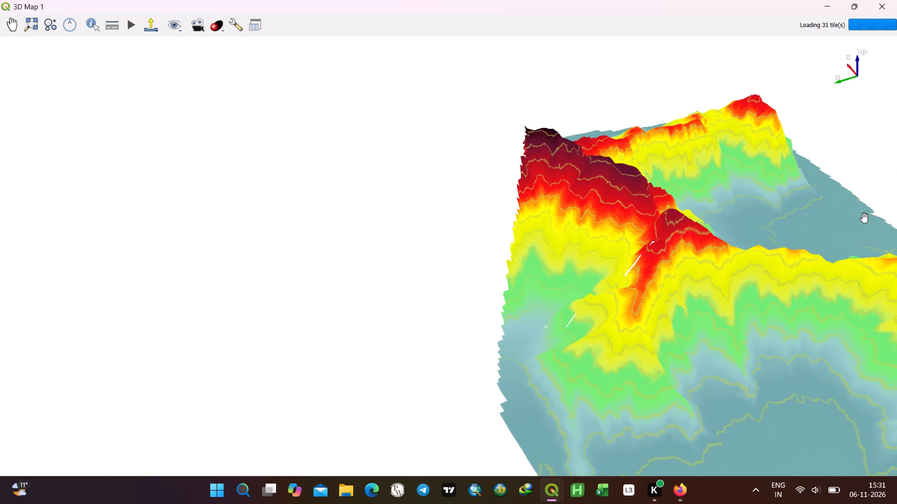
left_click_drag(864, 218, 878, 199, "shift")
left_click_drag(678, 310, 404, 287, "shift")
left_click_drag(833, 282, 610, 252, "shift")
left_click_drag(740, 277, 455, 194)
left_click_drag(688, 262, 657, 358, "shift")
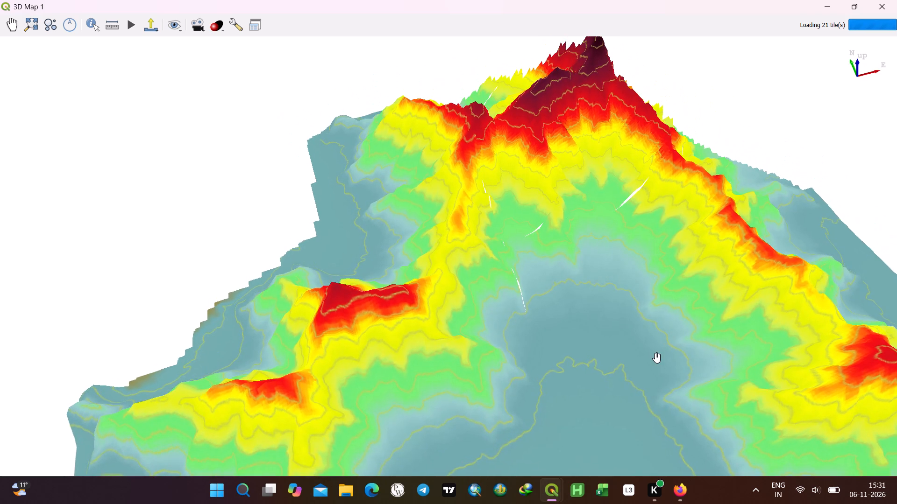
left_click_drag(657, 358, 655, 358, "shift")
Examine the whole terrain with its contours in the 3D map, looking north at different tilts.
scroll(652, 278, "down", 2, "shift")
left_click_drag(671, 305, 680, 346, "shift")
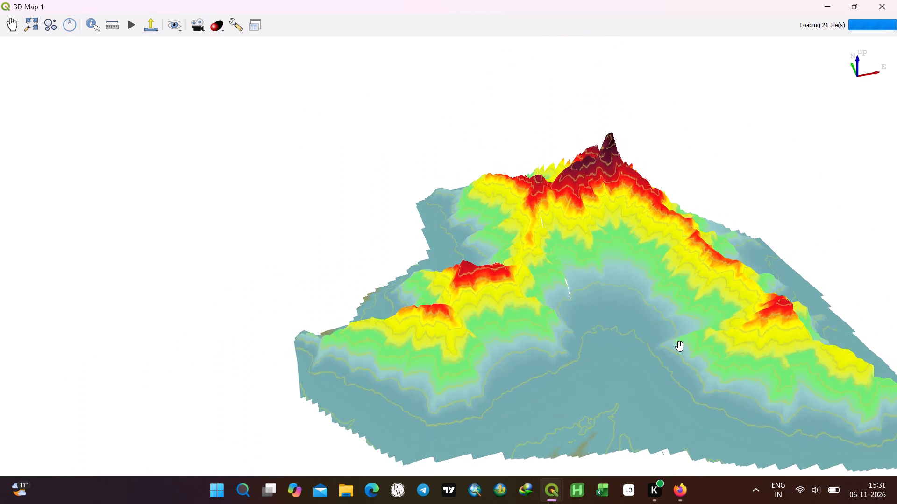
left_click_drag(680, 346, 707, 309, "shift")
left_click_drag(735, 325, 641, 280)
left_click_drag(626, 294, 605, 208, "shift")
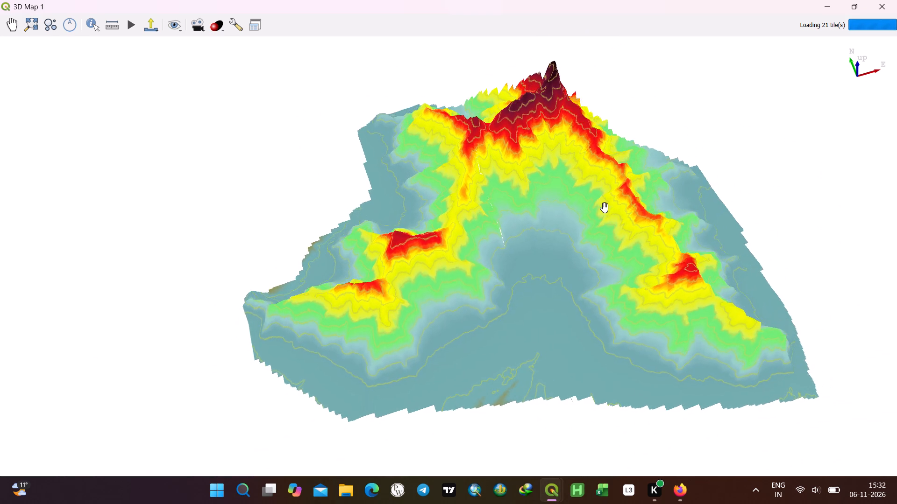
left_click_drag(605, 208, 655, 353, "shift")
left_click_drag(659, 248, 591, 256, "shift")
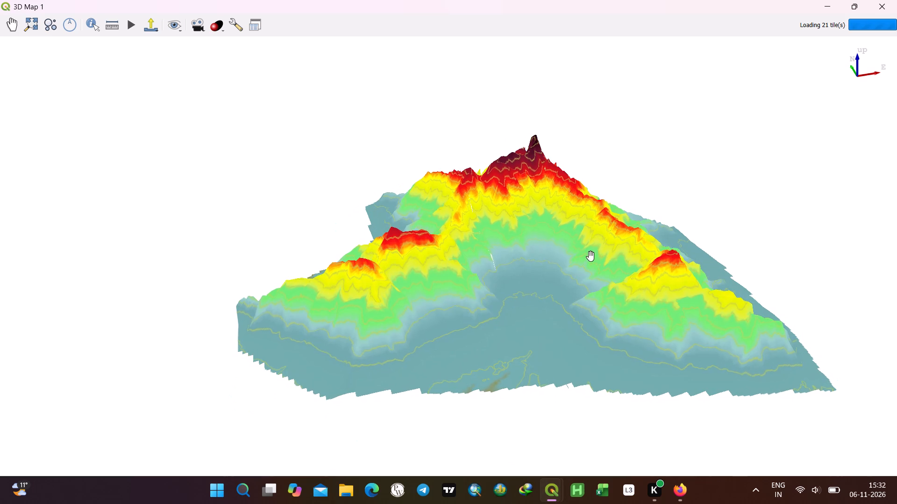
left_click_drag(591, 256, 588, 258, "shift")
left_click_drag(582, 239, 566, 266)
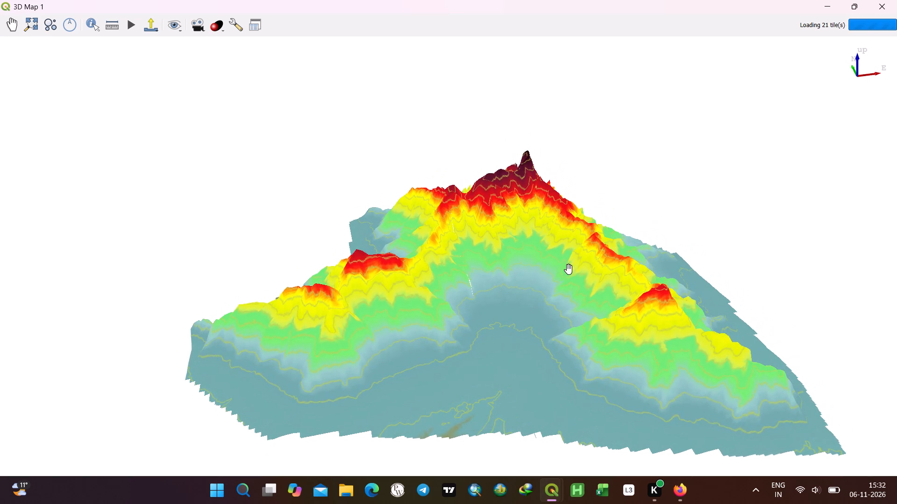
left_click_drag(574, 277, 543, 260)
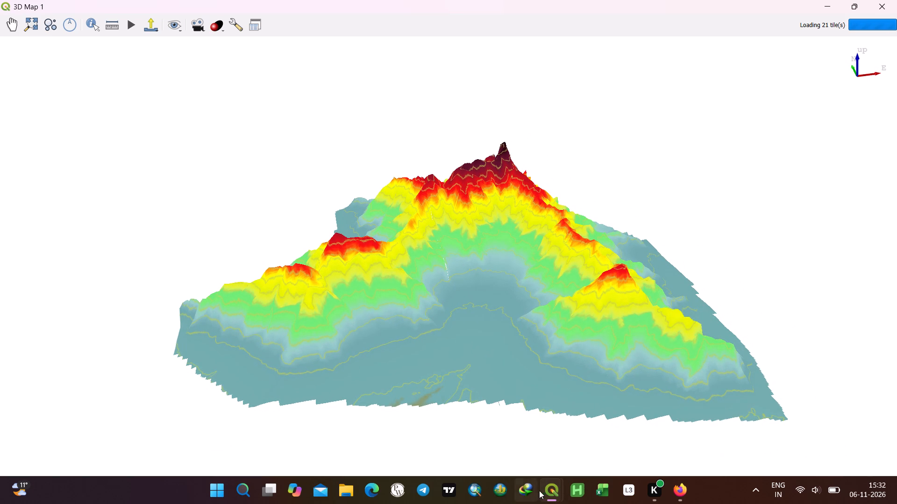
Return to the main project window from the 3D map.
left_click(547, 468)
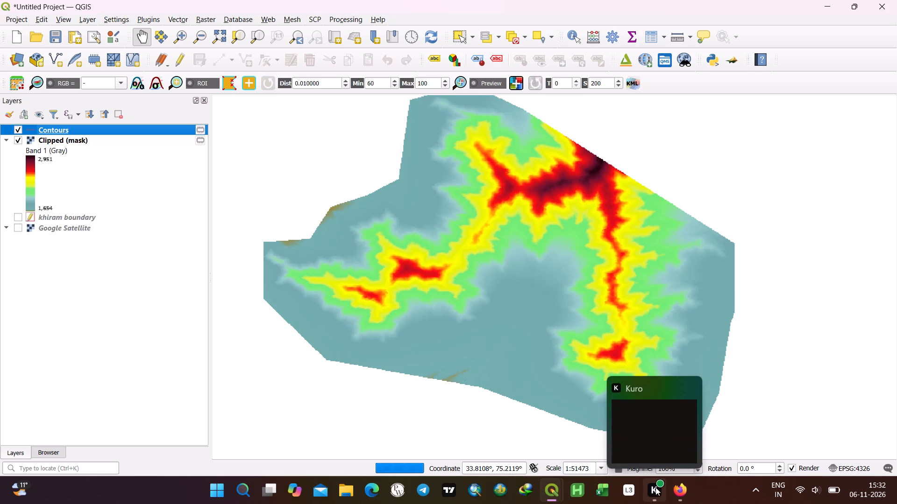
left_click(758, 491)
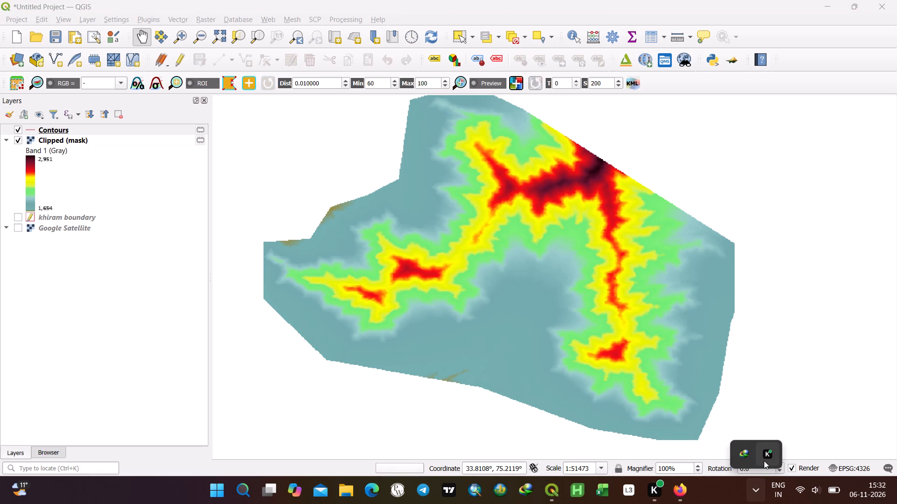